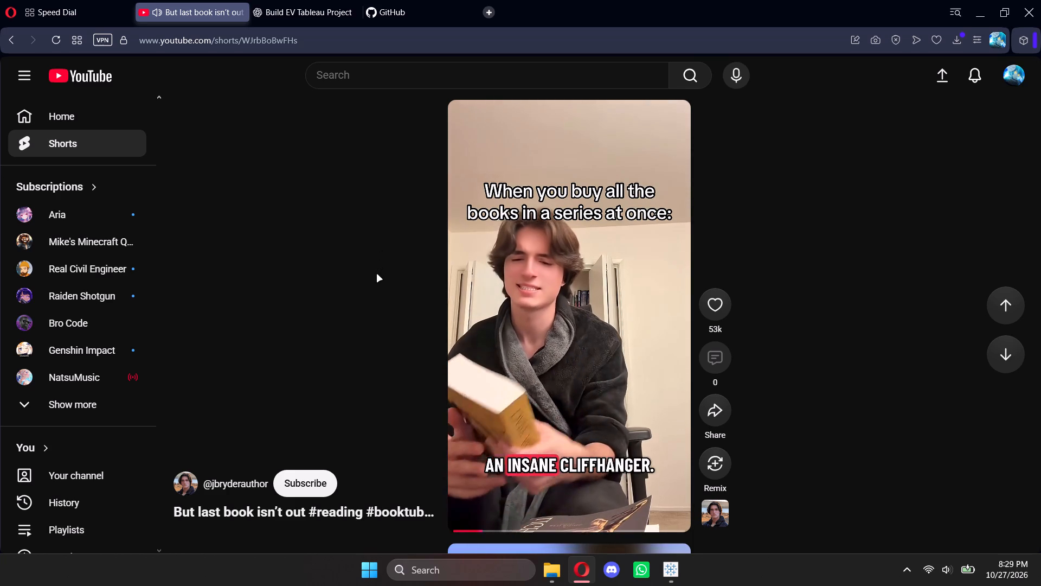
# Leave the Shorts feed for the YouTube home page and play the "PYKAMIA - Shape of Humanity | Full Piano Album" video.
pyautogui.click(88, 74)
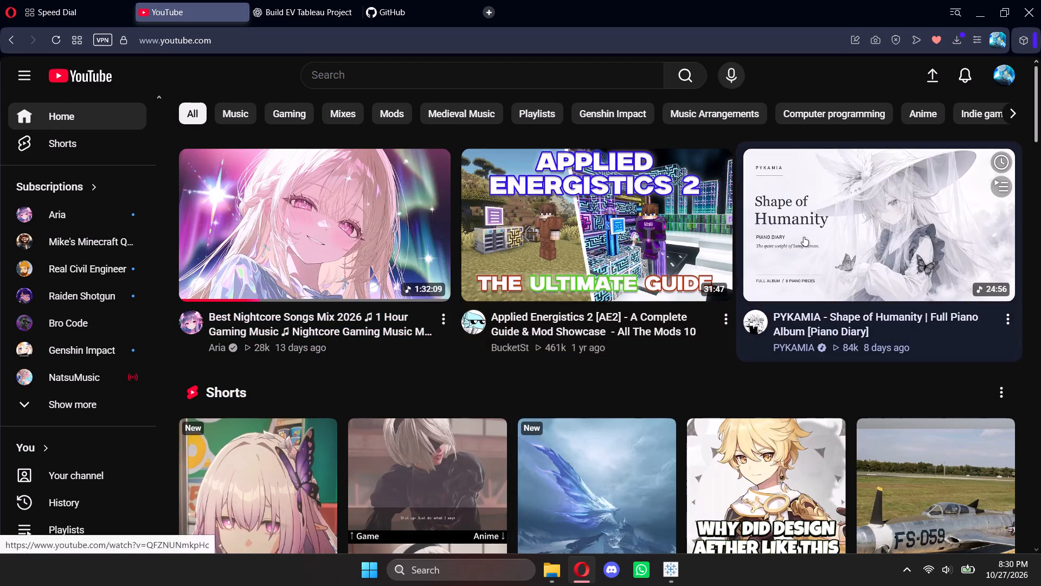
pyautogui.click(804, 237)
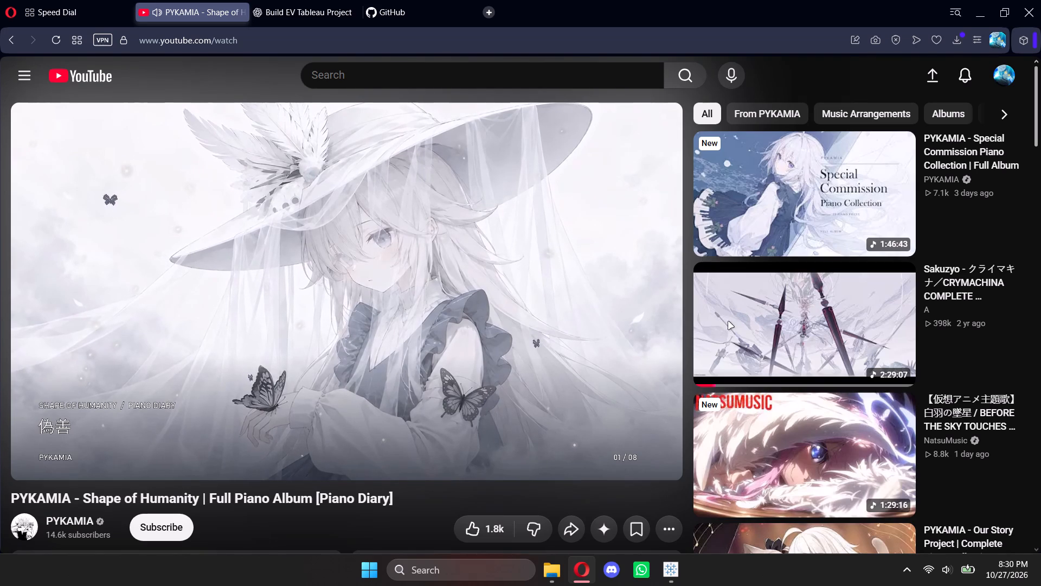
# Switch to the E-Motion Insights workbook in Tableau Public and open the blank Sheet 2 worksheet.
pyautogui.click(666, 560)
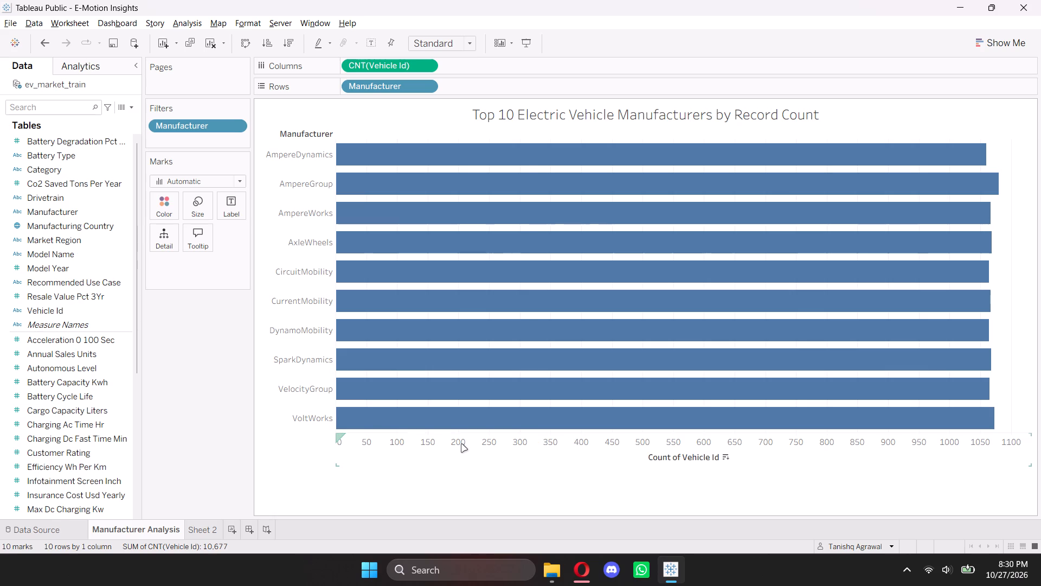
pyautogui.click(192, 531)
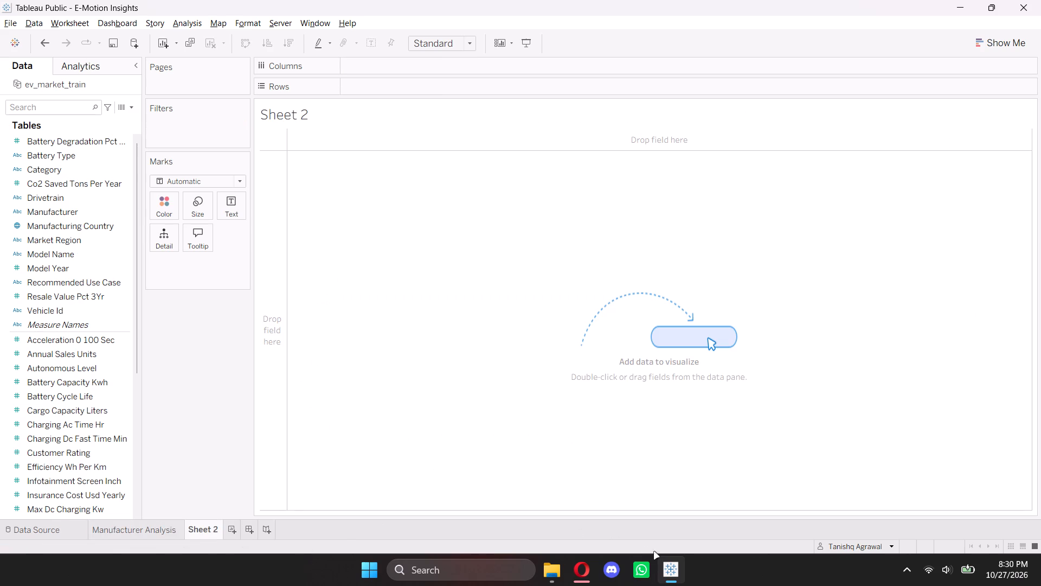
# Switch to WhatsApp.
pyautogui.click(645, 568)
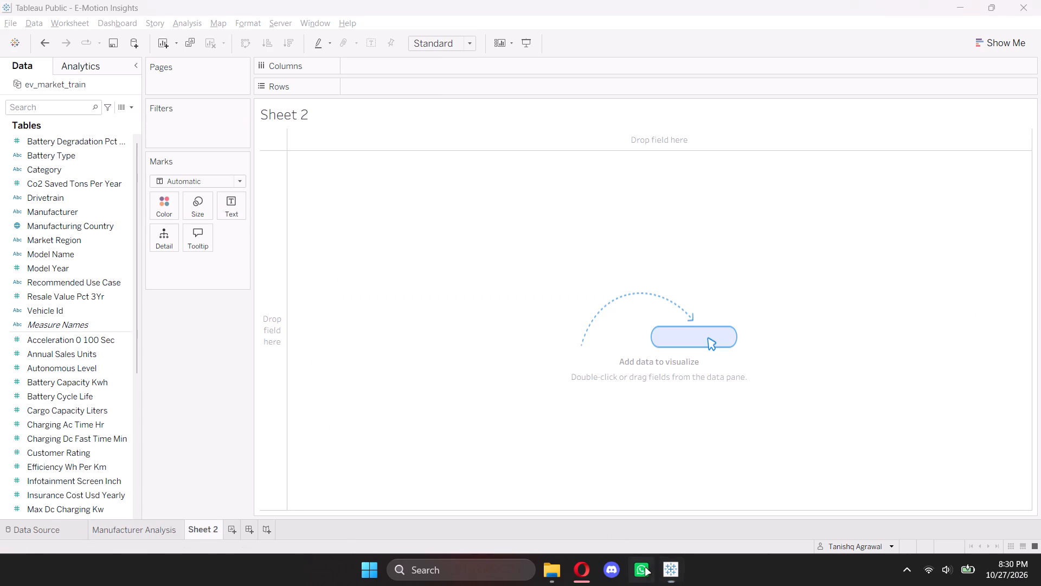
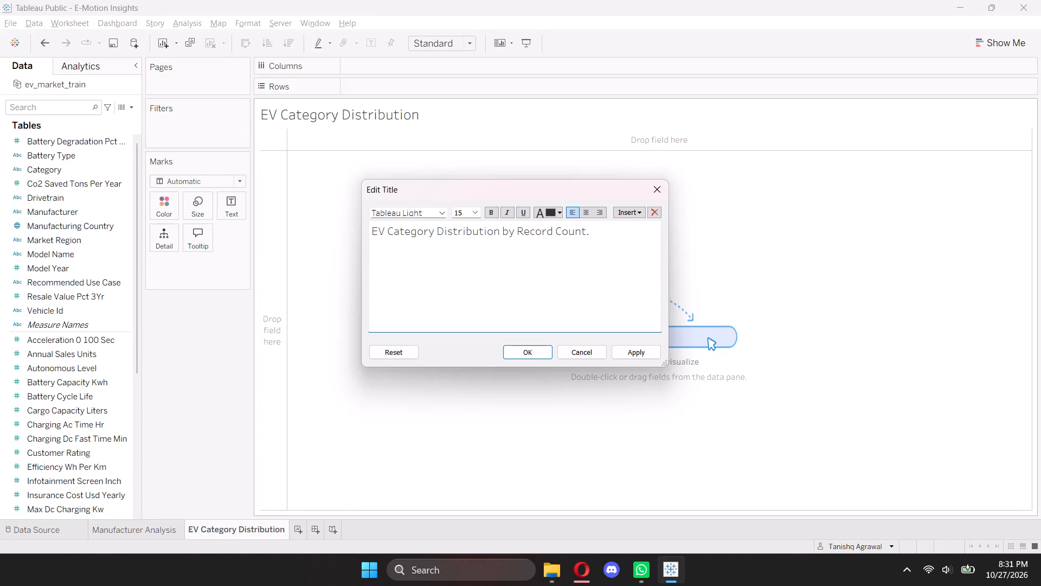
# Centre-align the worksheet title "EV Category Distribution by Record Count." and apply the title edit.
pyautogui.click(587, 211)
pyautogui.click(526, 352)
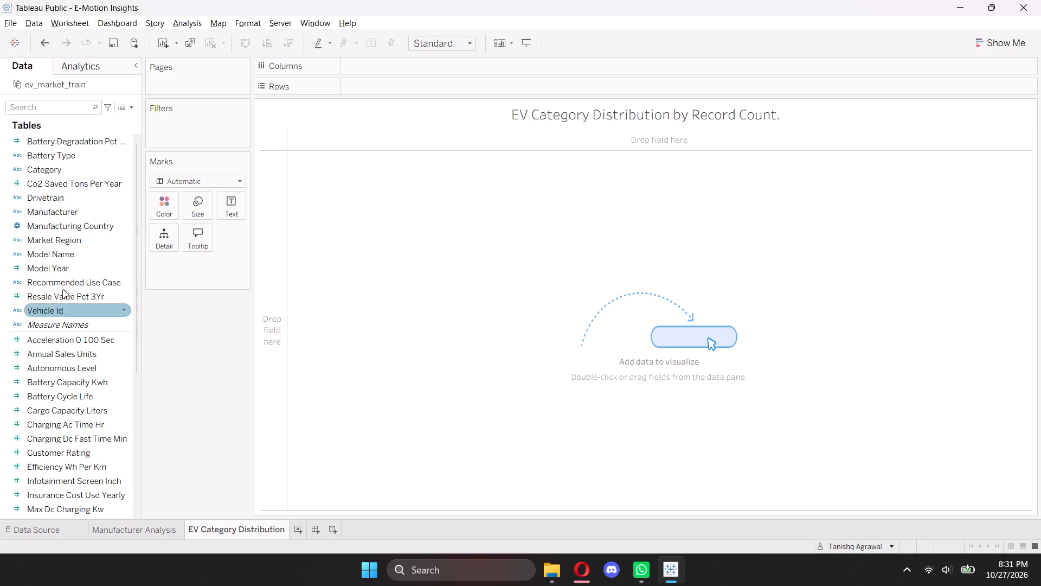
# Build the view with the Category field on Columns and the Vehicle Id field on Rows.
pyautogui.moveTo(50, 169); pyautogui.dragTo(354, 63)
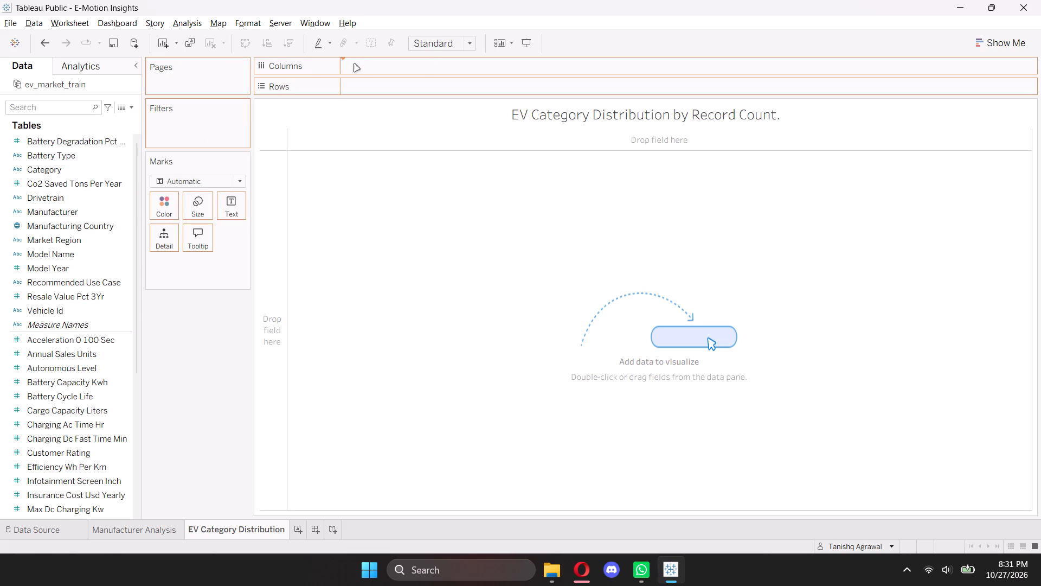
pyautogui.moveTo(60, 312); pyautogui.dragTo(349, 86)
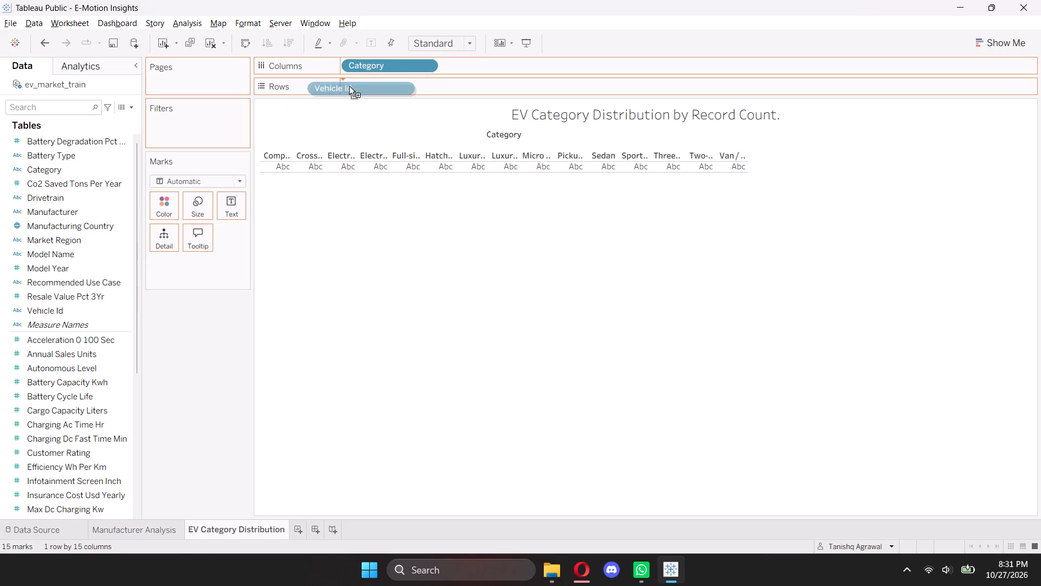
pyautogui.moveTo(349, 86); pyautogui.dragTo(366, 78)
pyautogui.click(503, 272)
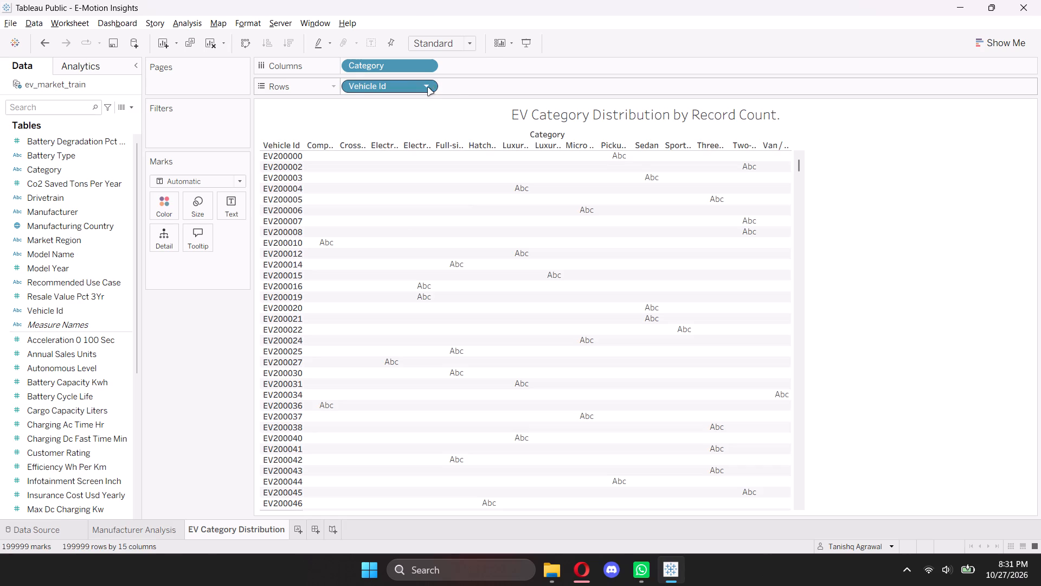
# Convert the Vehicle Id field on Rows to a Count measure in the EV Category Distribution sheet.
pyautogui.click(428, 87)
pyautogui.click(489, 325)
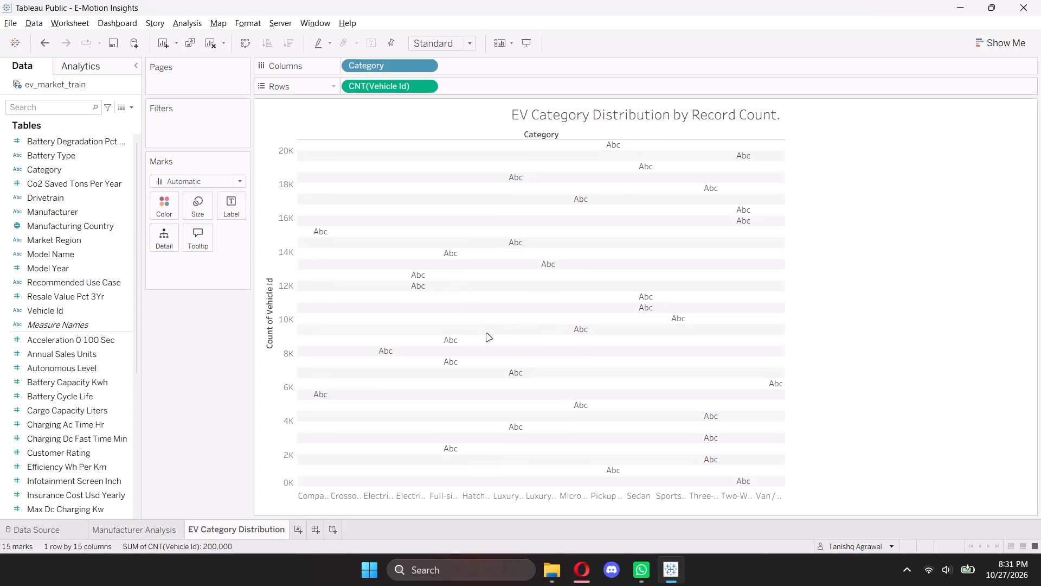
# Add a new blank worksheet after the EV Category Distribution sheet.
pyautogui.click(299, 530)
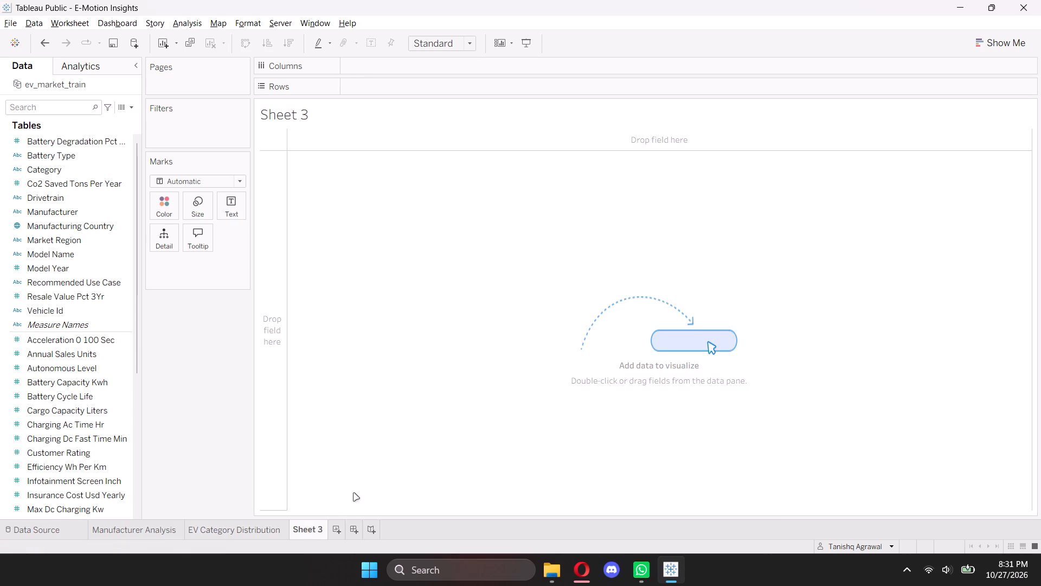
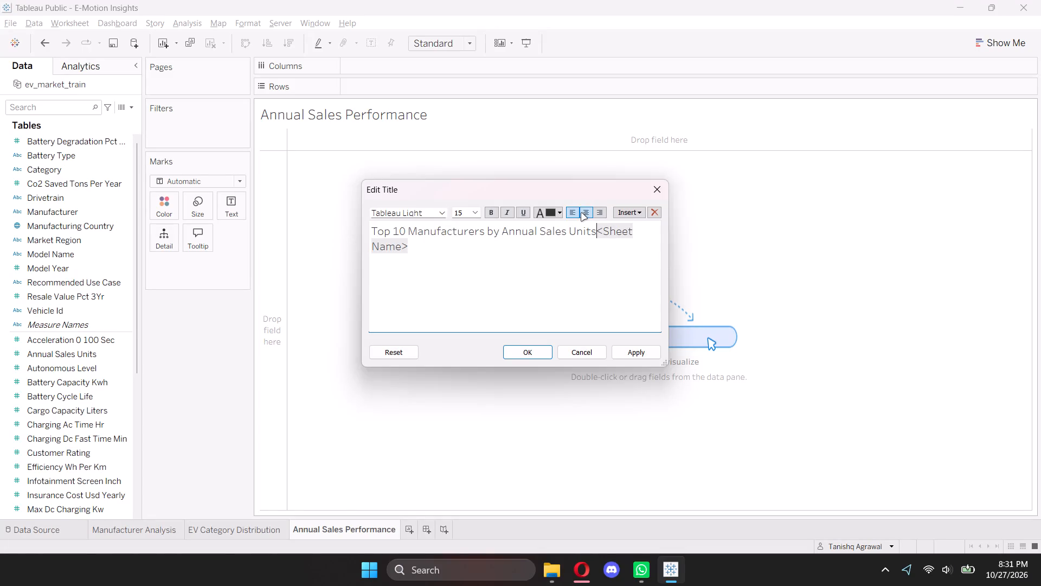
# Centre the Annual Sales Performance sheet's title and apply the title edit.
pyautogui.click(581, 213)
pyautogui.click(516, 356)
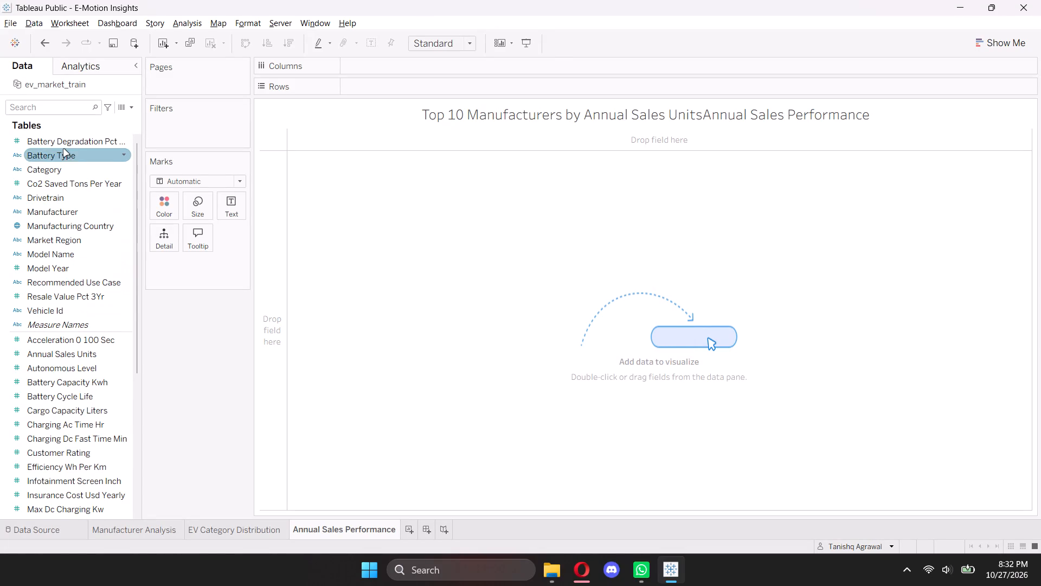
# Build a bar chart with the sum of Annual Sales Units on Columns and Manufacturer on Rows.
pyautogui.moveTo(57, 357); pyautogui.dragTo(287, 131)
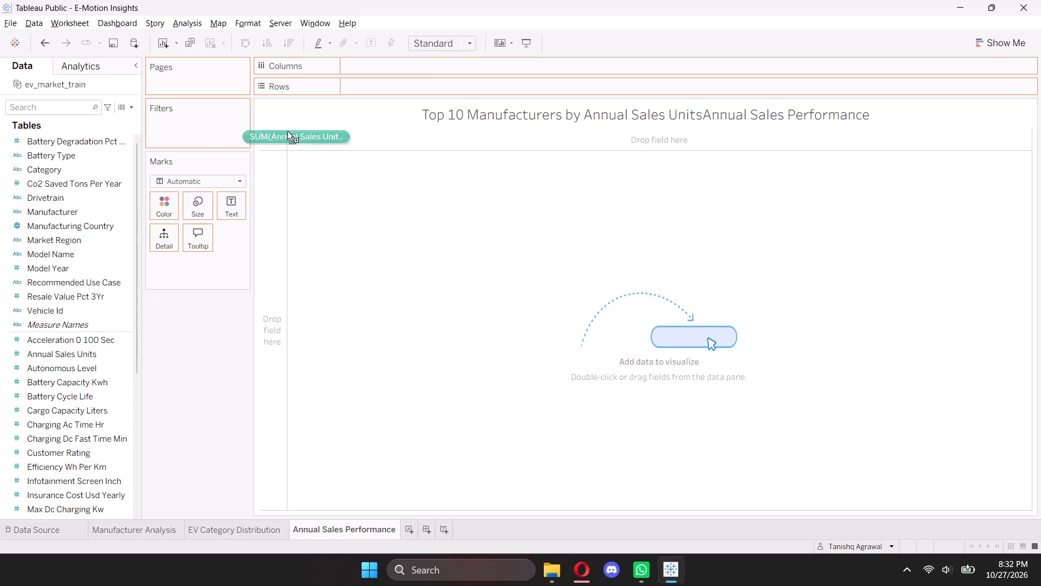
pyautogui.moveTo(287, 131); pyautogui.dragTo(376, 60)
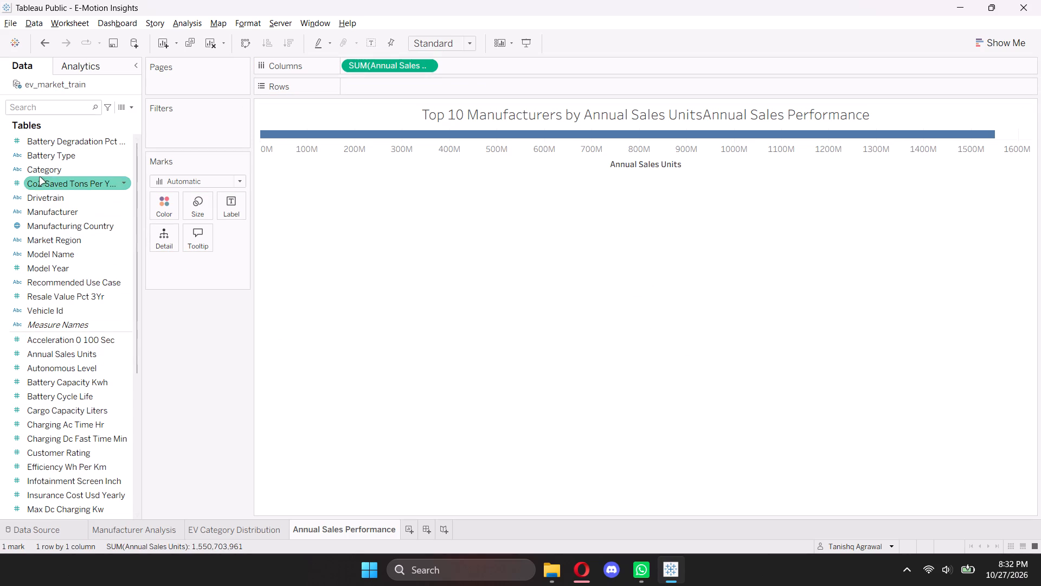
pyautogui.moveTo(54, 213); pyautogui.dragTo(370, 84)
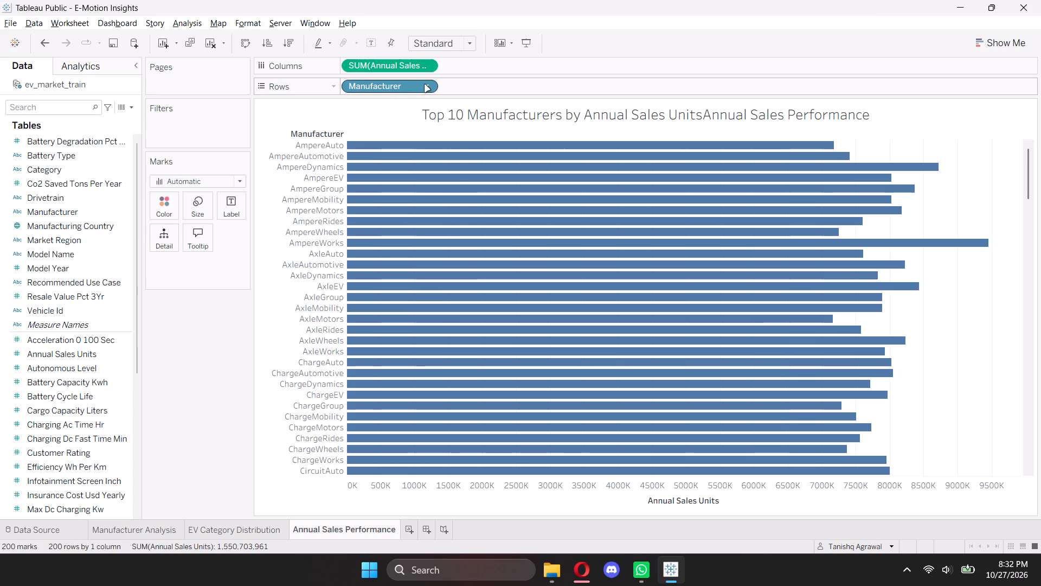
# Filter Manufacturer to the top 10 by sum of Annual Sales Units.
pyautogui.click(425, 84)
pyautogui.click(421, 105)
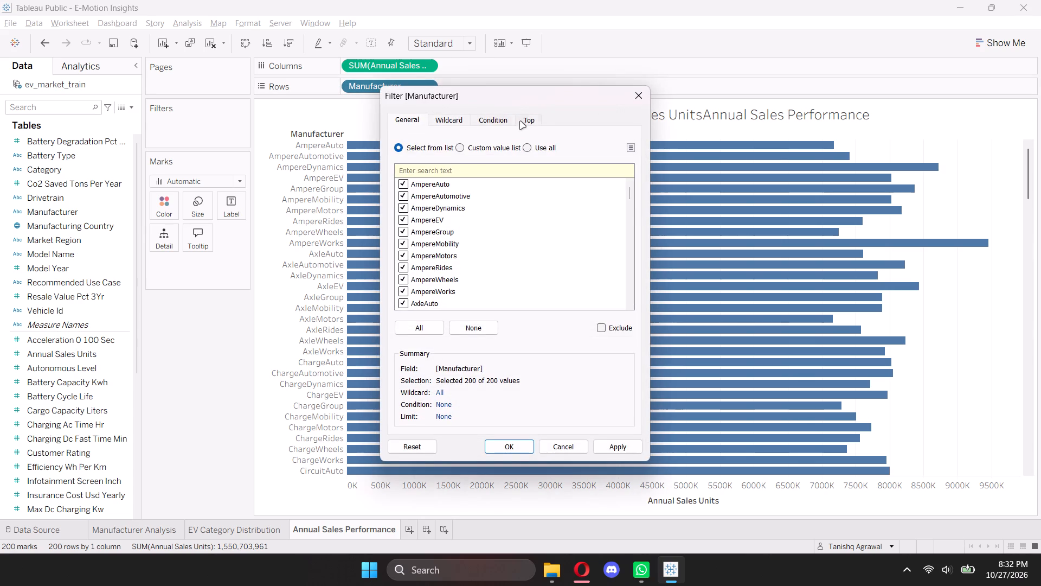
pyautogui.click(527, 118)
pyautogui.click(395, 152)
pyautogui.click(512, 449)
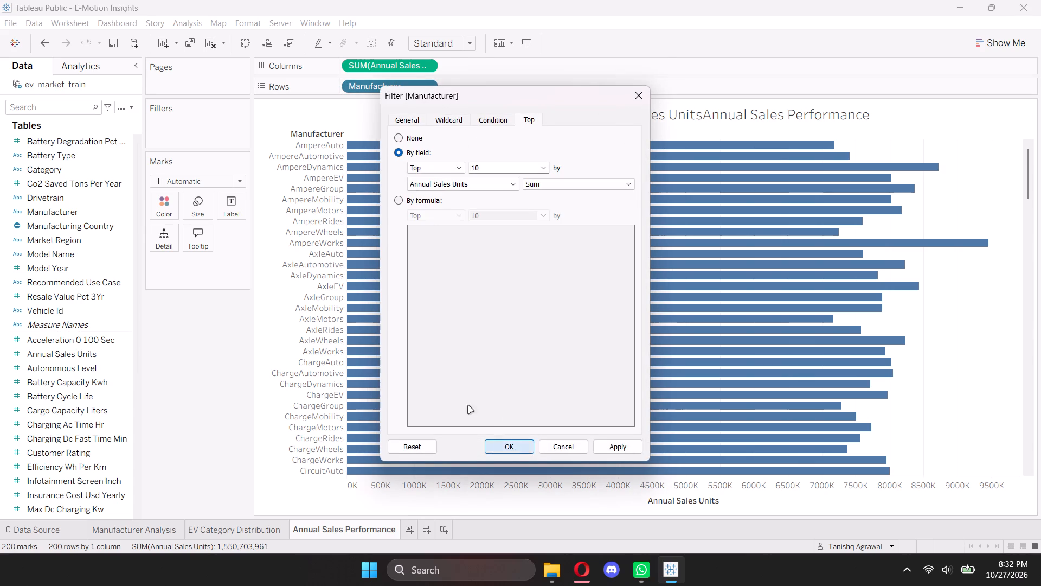
# Increase the height of the manufacturer rows so the bar chart fills more of the view.
pyautogui.moveTo(338, 247); pyautogui.dragTo(338, 259)
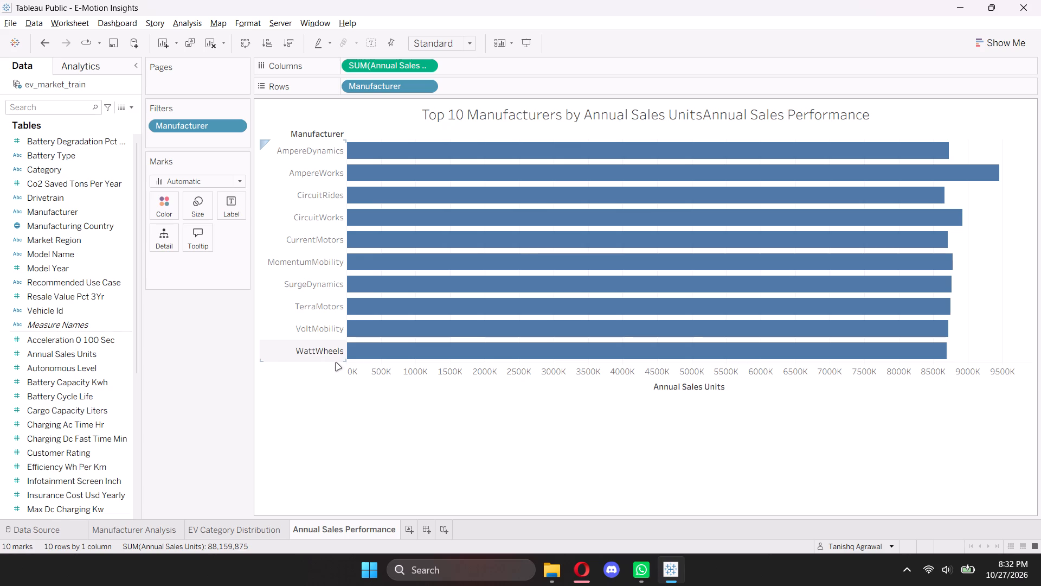
pyautogui.moveTo(327, 361); pyautogui.dragTo(327, 364)
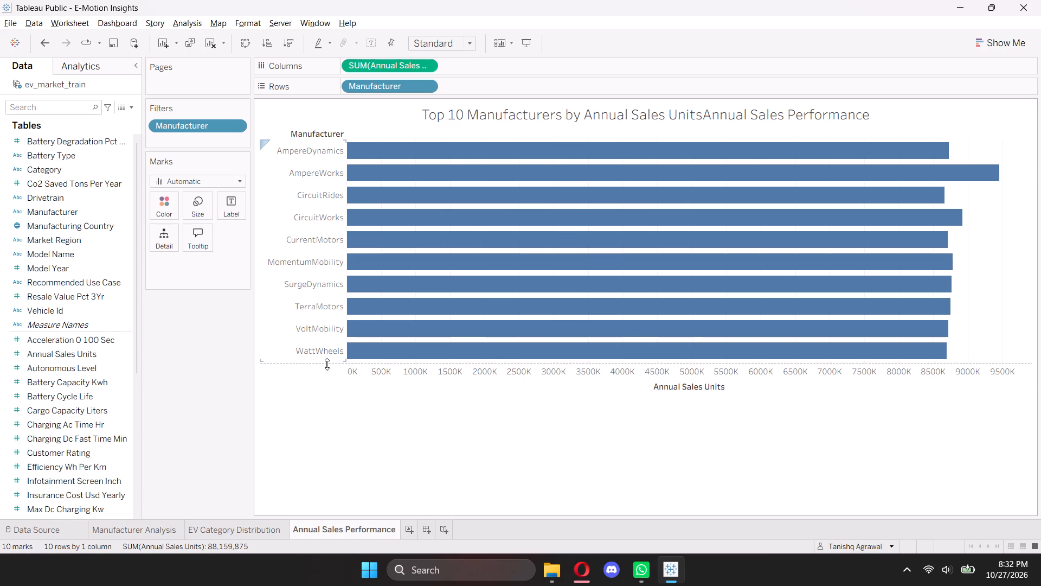
pyautogui.moveTo(327, 364); pyautogui.dragTo(329, 367)
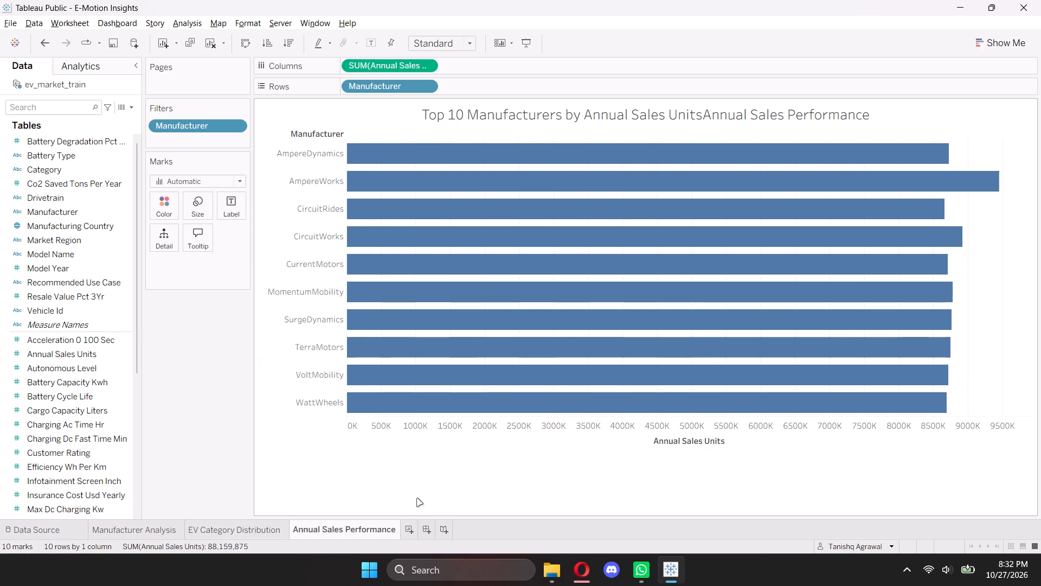
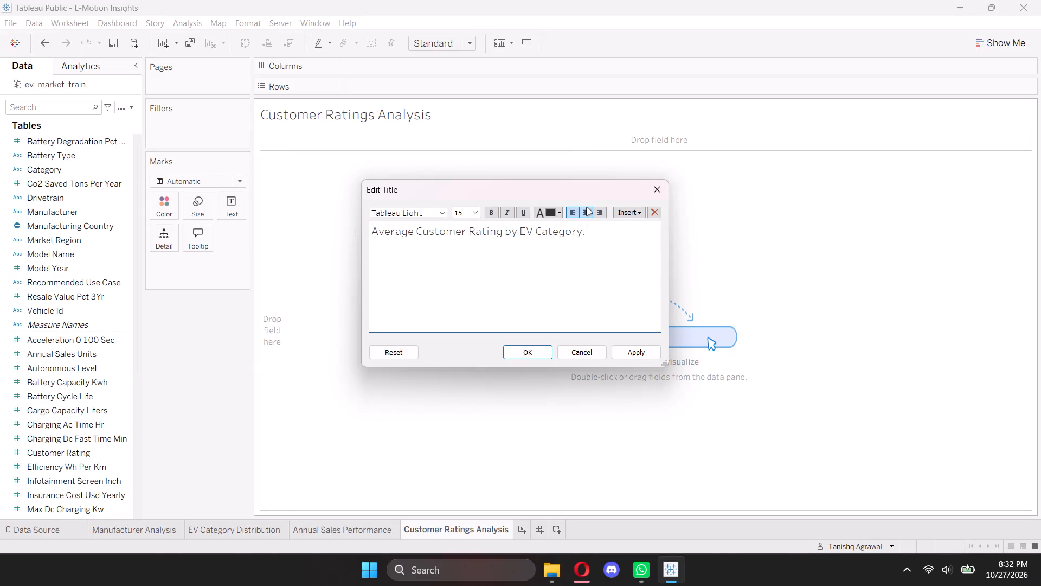
# Centre the Customer Ratings Analysis sheet's title, "Average Customer Rating by EV Category.", and apply the title edit.
pyautogui.click(587, 207)
pyautogui.click(528, 356)
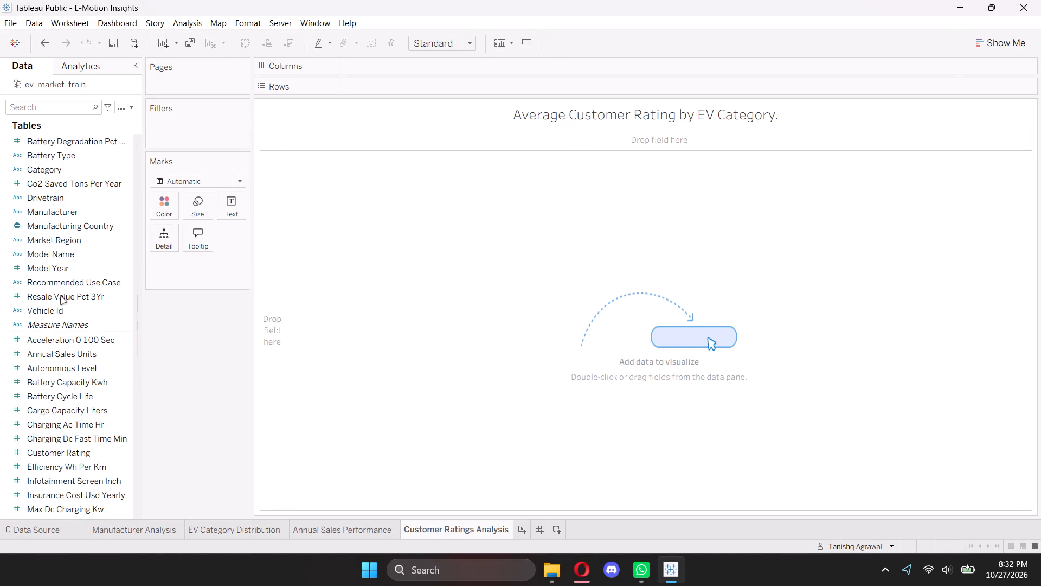
# Build a bar chart with Category on Columns and Customer Rating on Rows, aggregated as an average.
pyautogui.moveTo(46, 174); pyautogui.dragTo(365, 66)
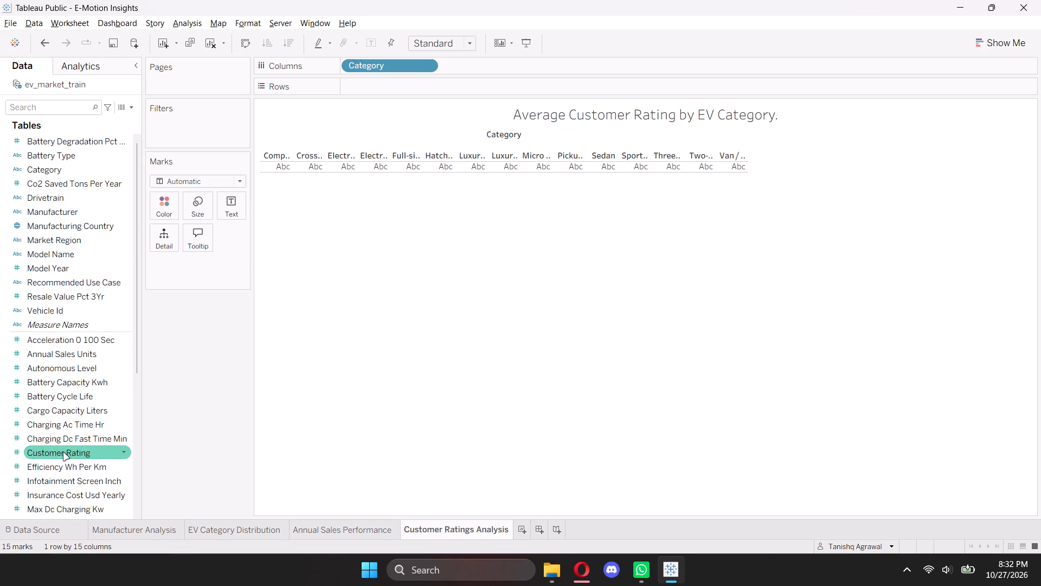
pyautogui.moveTo(63, 453); pyautogui.dragTo(353, 82)
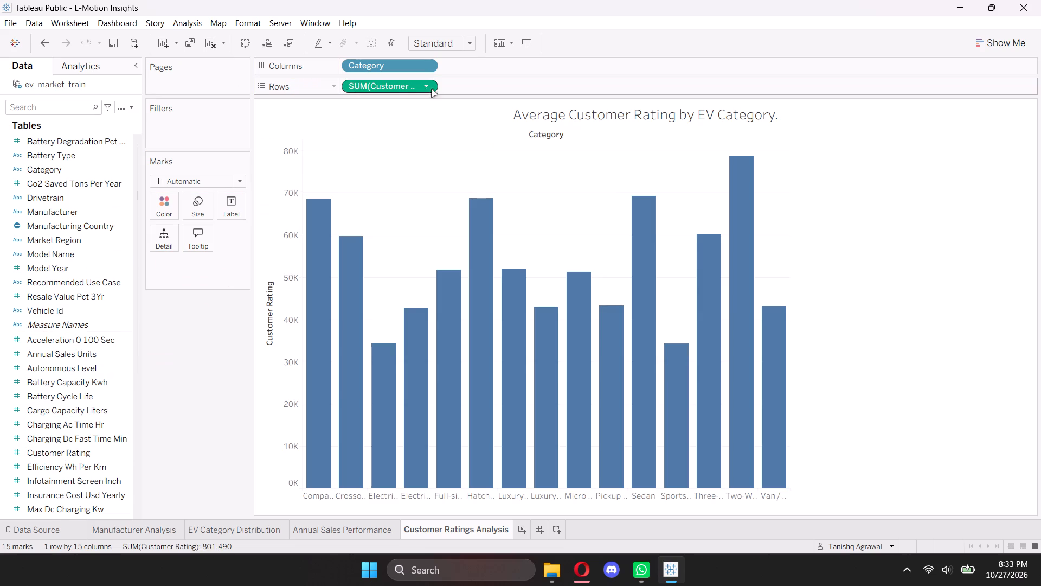
pyautogui.click(423, 88)
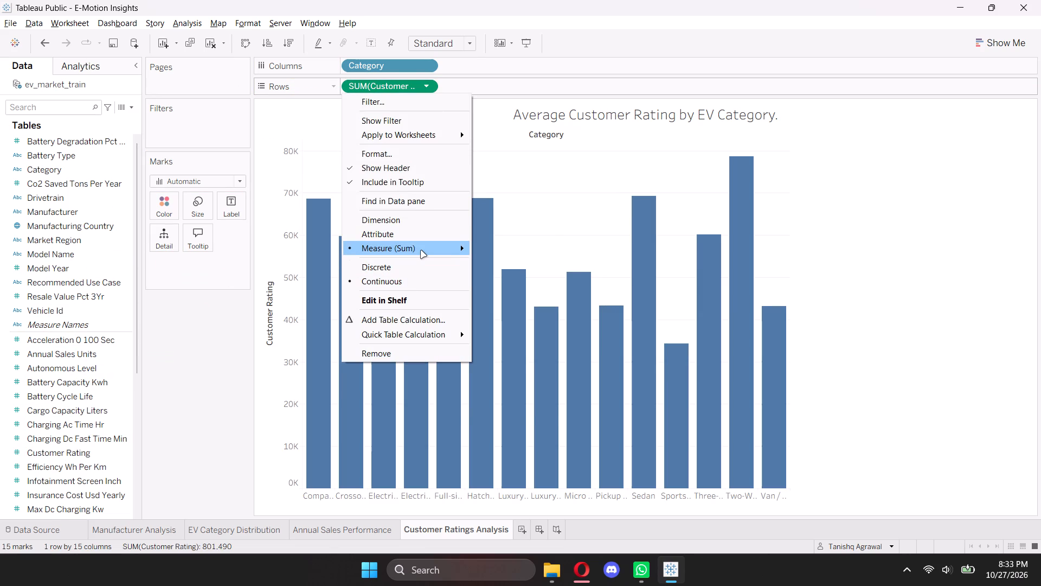
pyautogui.click(501, 262)
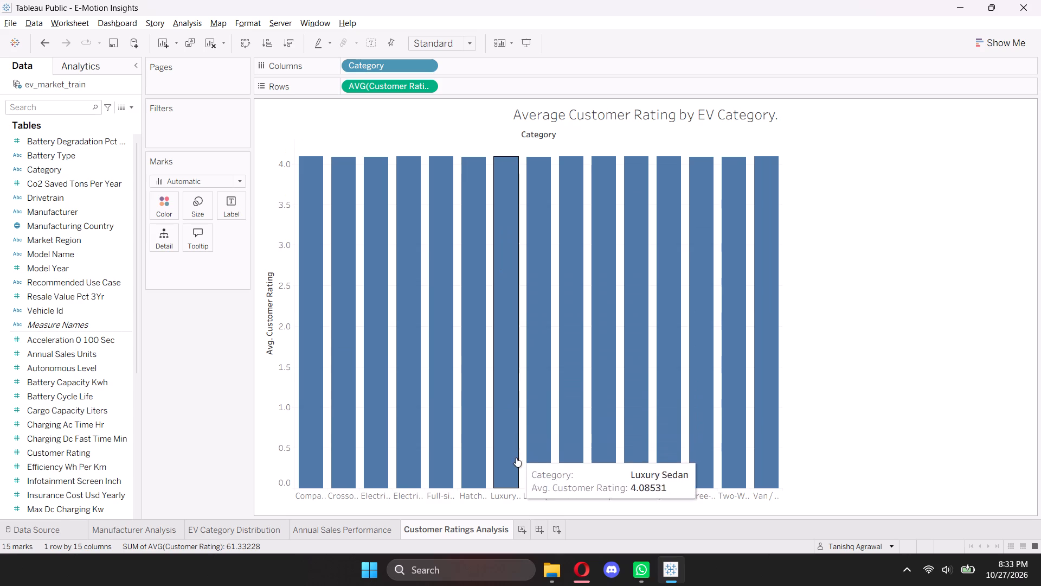
# Add a new worksheet after Customer Ratings Analysis.
pyautogui.click(522, 532)
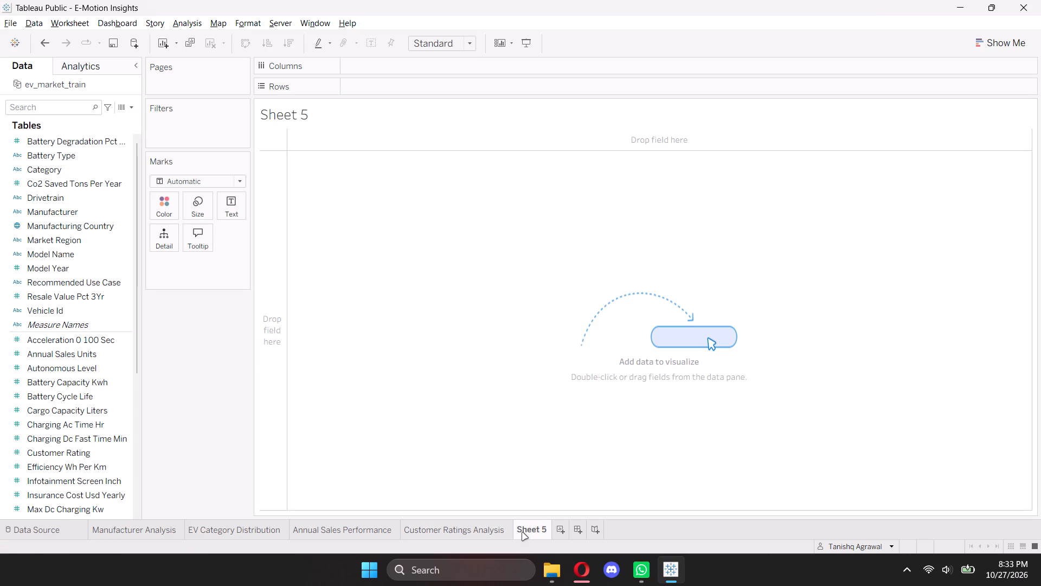
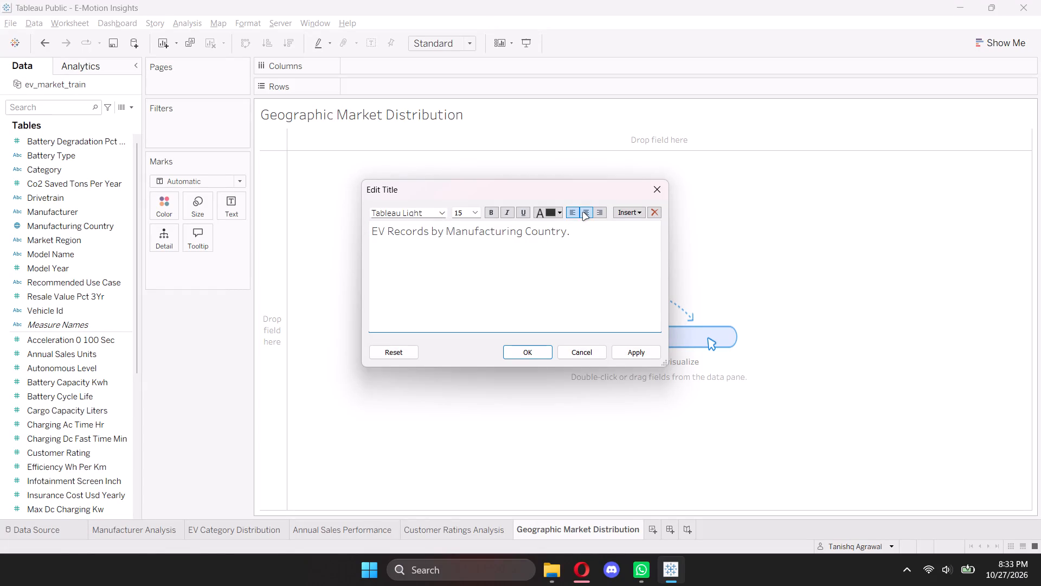
# Centre the Geographic Market Distribution sheet's title, "EV Records by Manufacturing Country.", and apply the title edit.
pyautogui.click(583, 212)
pyautogui.click(534, 352)
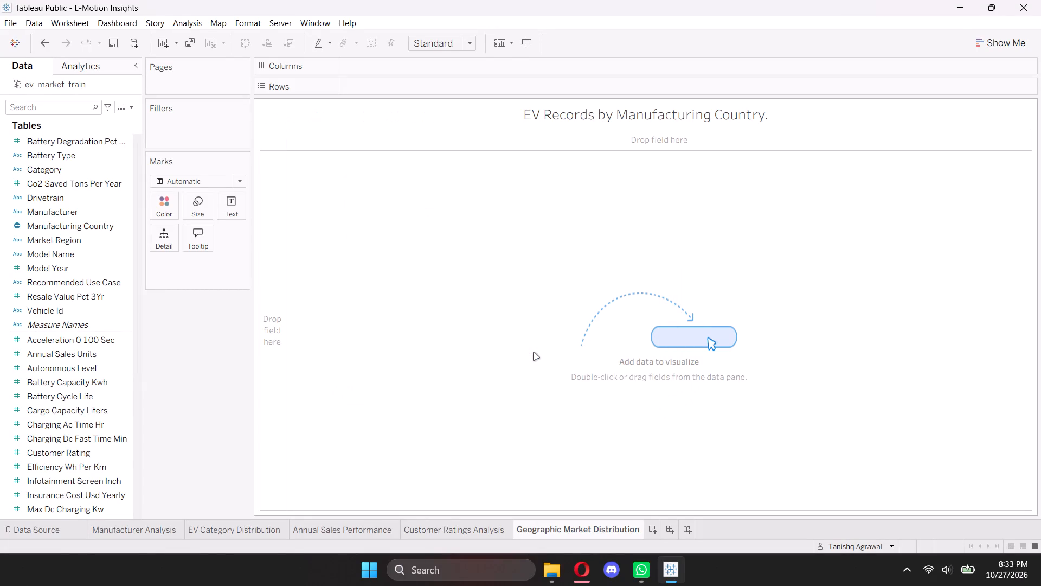
# Find the generated coordinate fields and build a map with Longitude (generated) on Columns and Latitude (generated) on Rows.
pyautogui.click(47, 110)
pyautogui.write('lon')
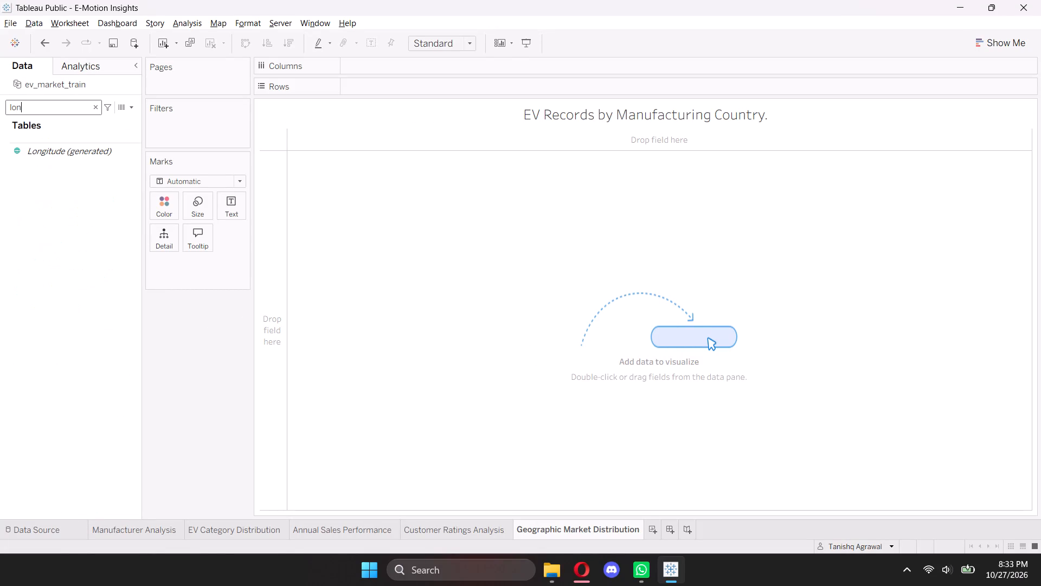
pyautogui.press('BackSpace')
pyautogui.press('BackSpace')
pyautogui.press('BackSpace')
pyautogui.write('ge')
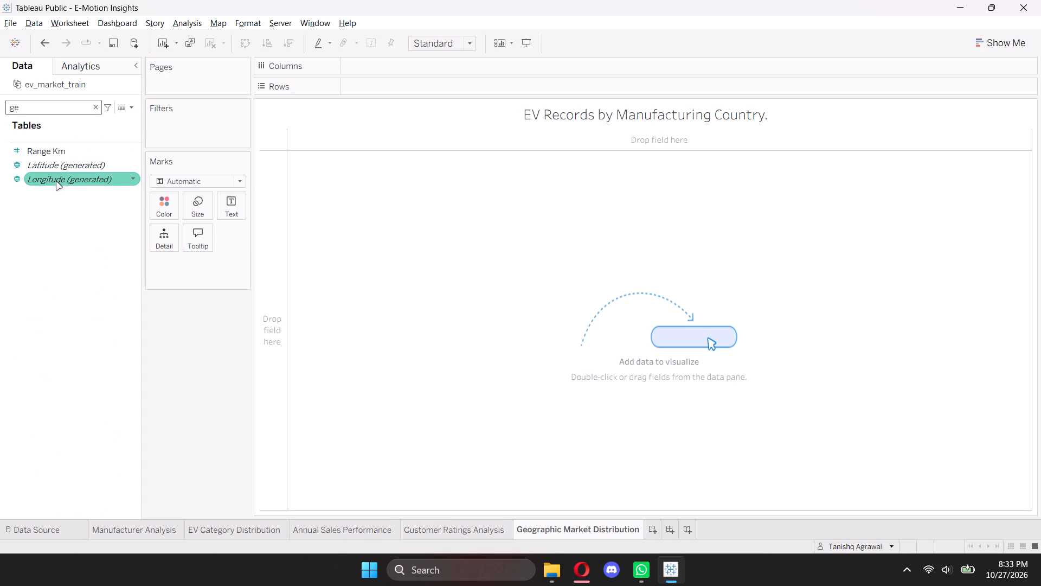
pyautogui.moveTo(56, 182); pyautogui.dragTo(407, 62)
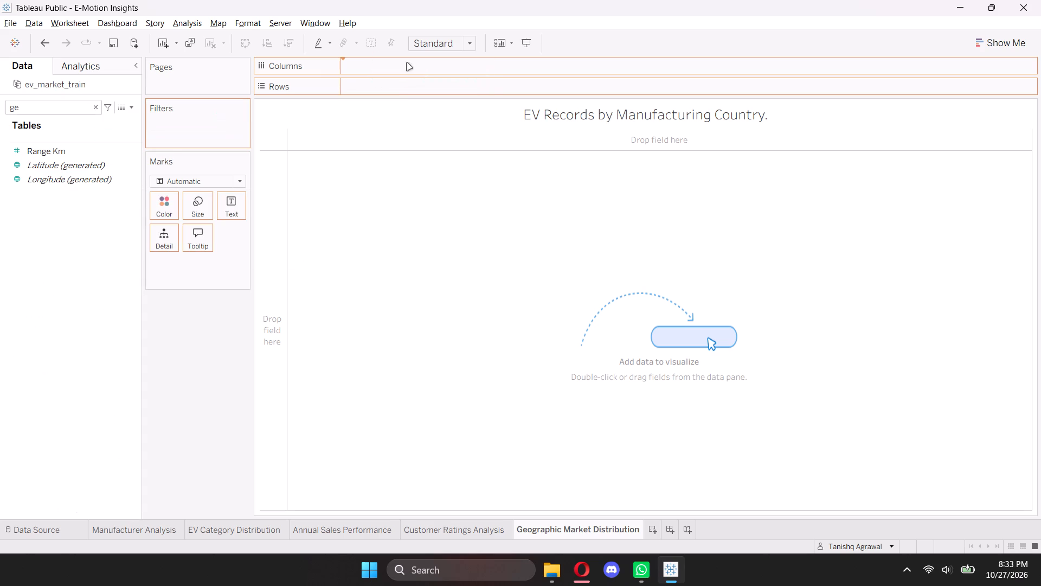
pyautogui.moveTo(53, 164); pyautogui.dragTo(400, 86)
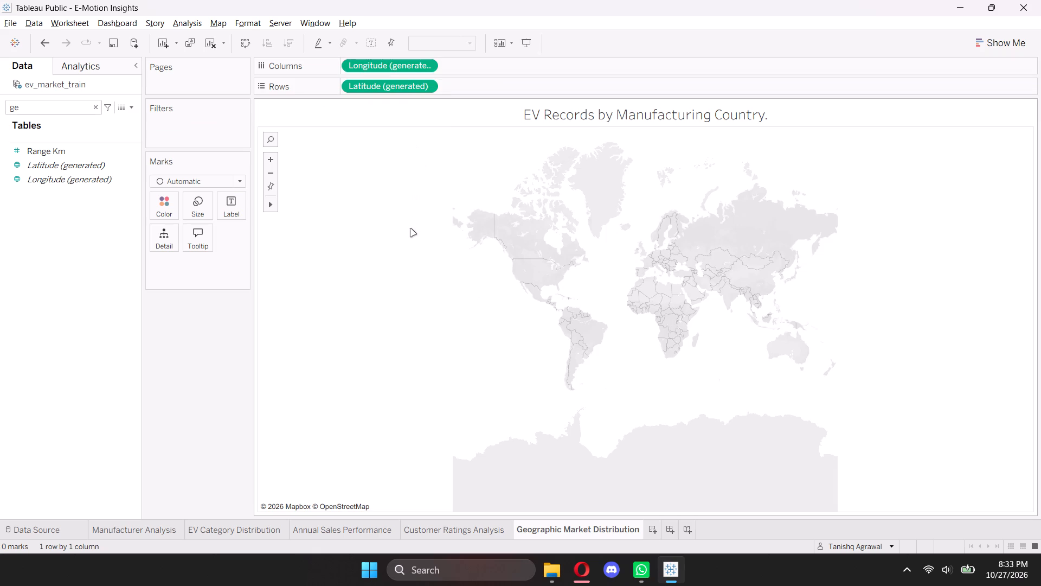
pyautogui.click(95, 106)
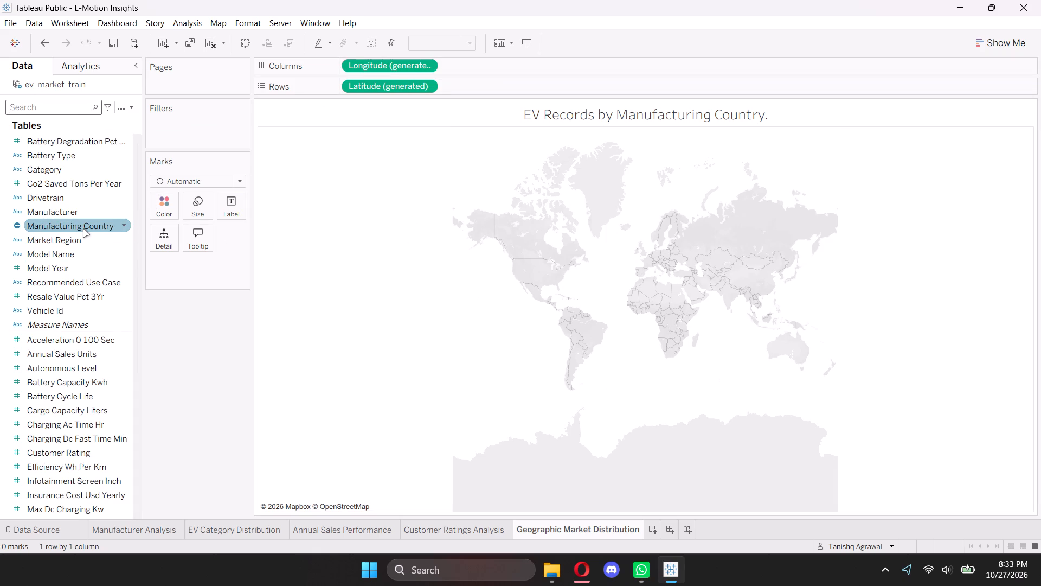
# Assign Vehicle Id to both Color and Size for the map marks, adding all members.
pyautogui.moveTo(61, 309); pyautogui.dragTo(155, 200)
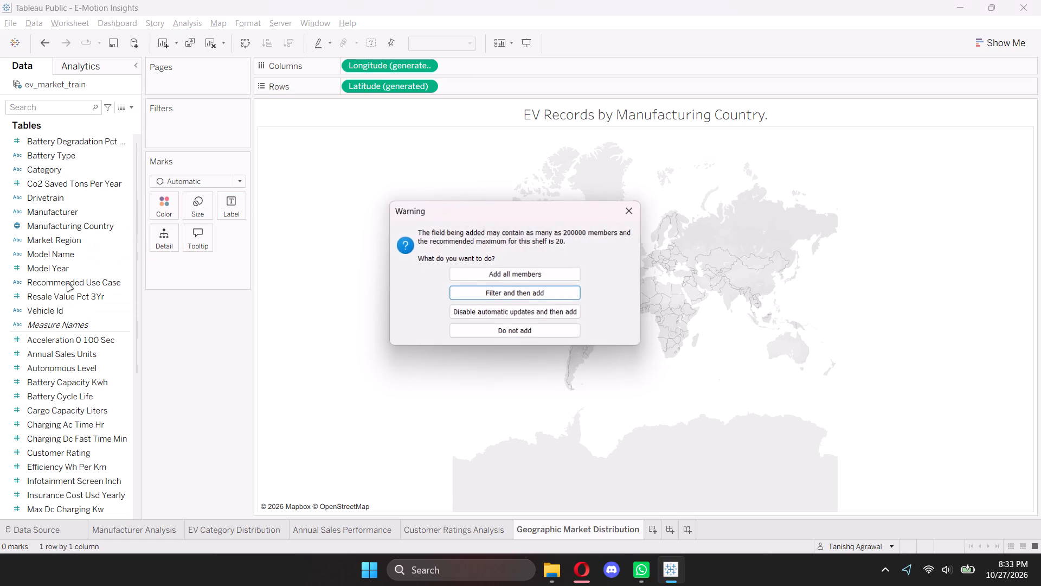
pyautogui.click(491, 271)
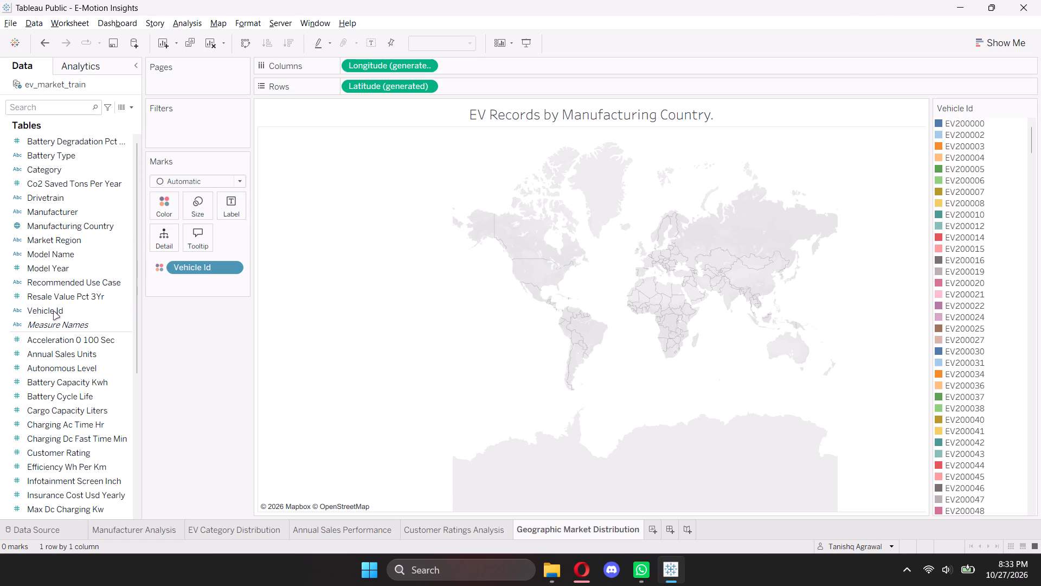
pyautogui.moveTo(54, 311); pyautogui.dragTo(203, 206)
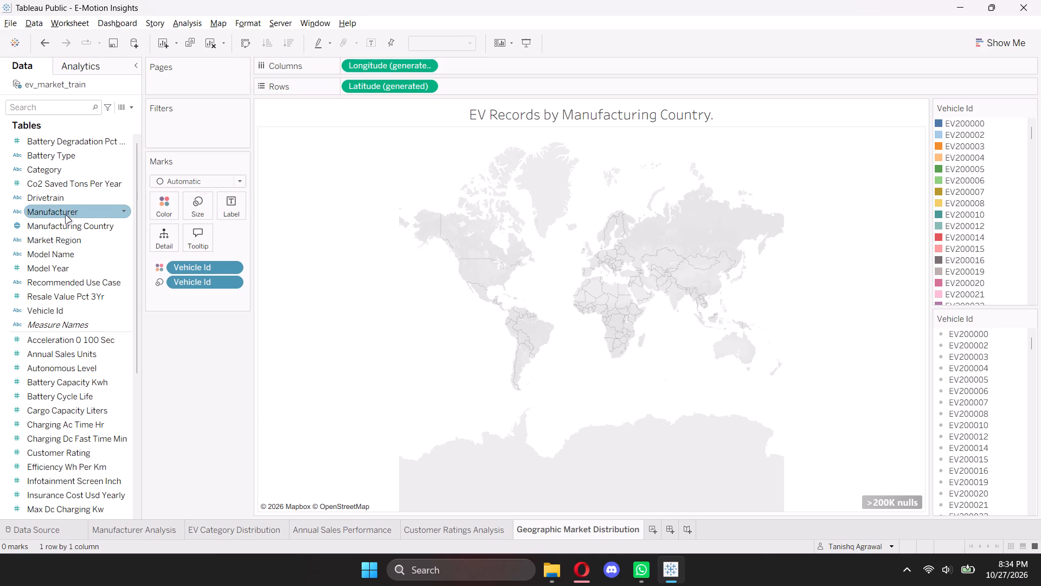
# Add Manufacturing Country to the map marks as Detail.
pyautogui.moveTo(57, 226); pyautogui.dragTo(151, 233)
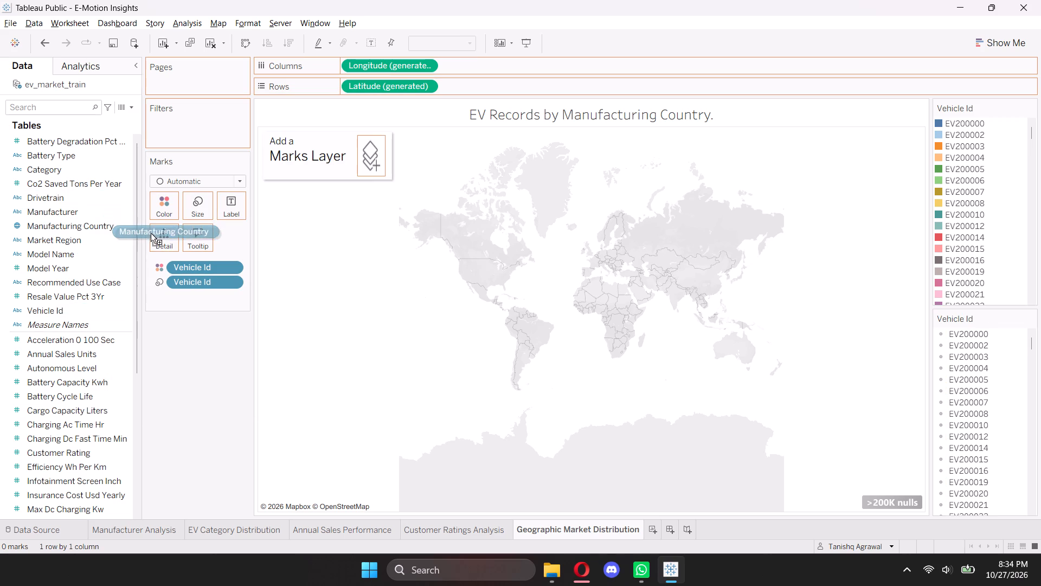
pyautogui.moveTo(151, 233); pyautogui.dragTo(157, 234)
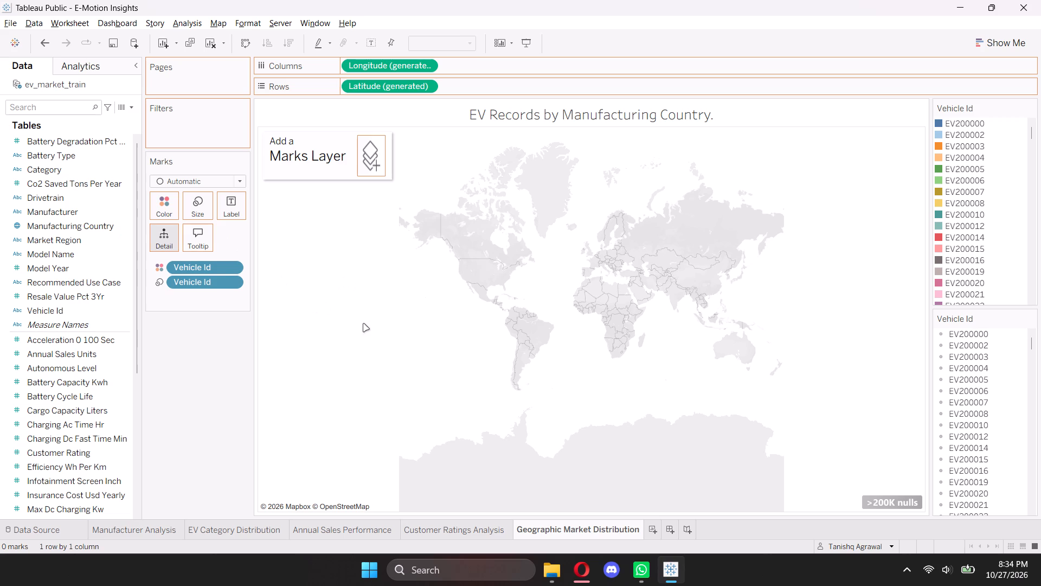
# Aggregate the Vehicle Id fields on Color and Size as Count measures.
pyautogui.click(228, 269)
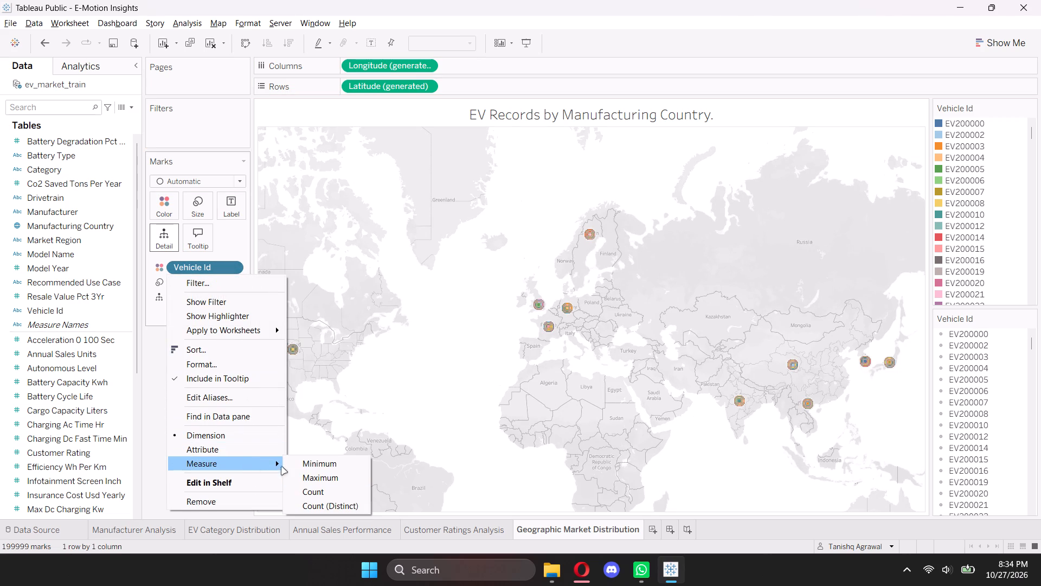
pyautogui.click(342, 494)
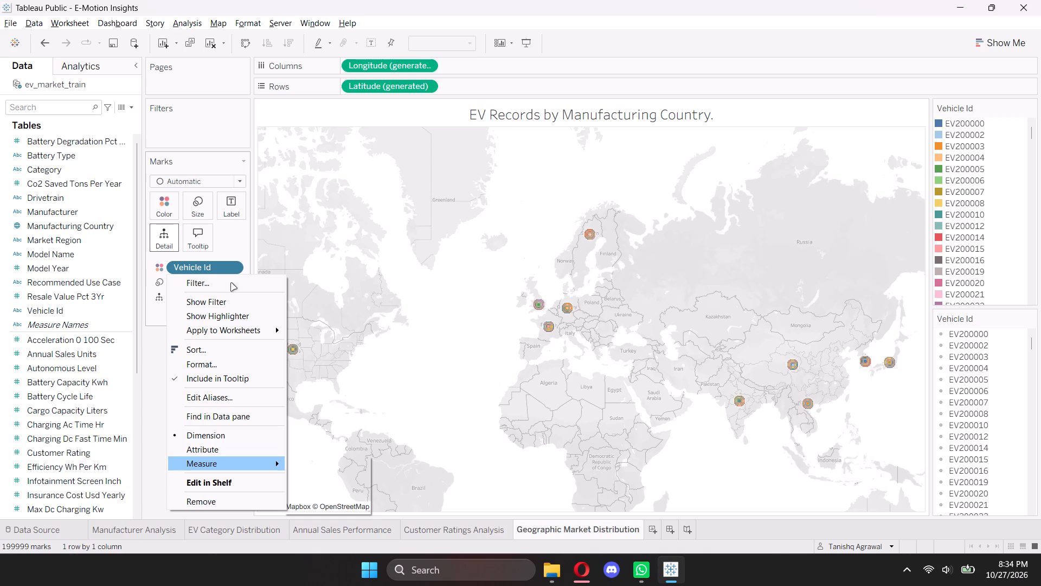
pyautogui.click(233, 283)
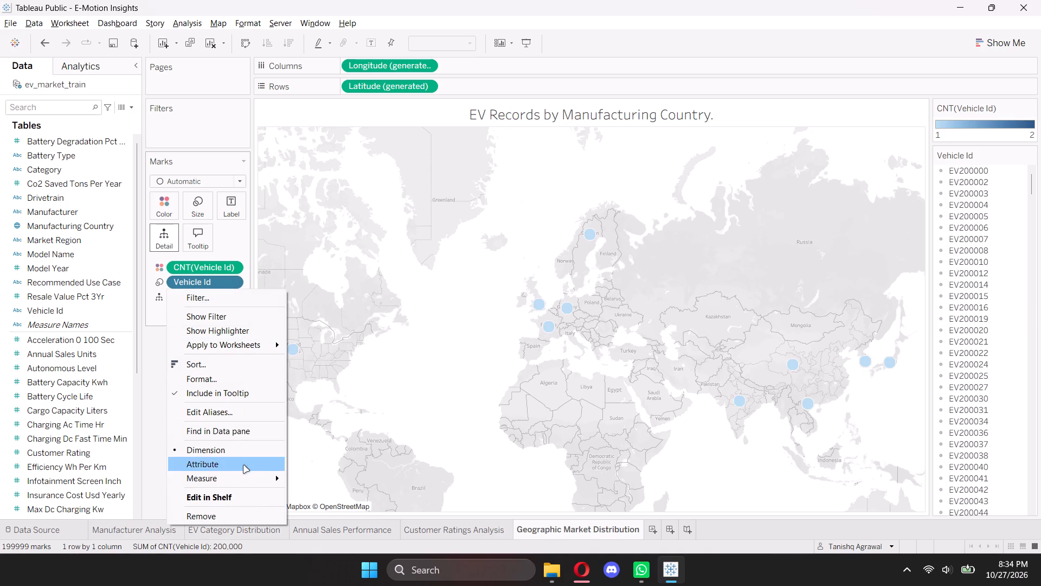
pyautogui.click(320, 504)
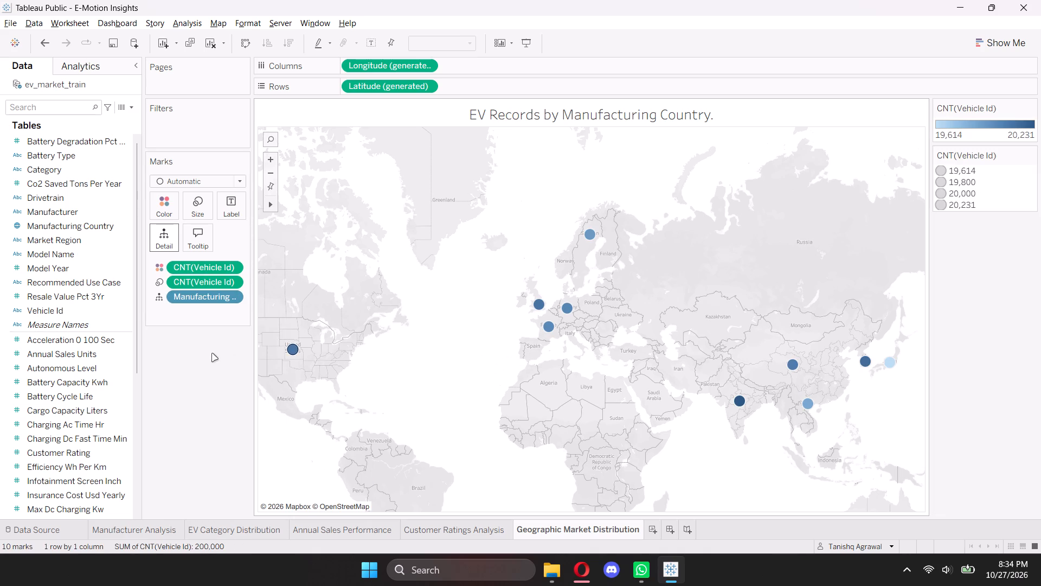
pyautogui.click(185, 343)
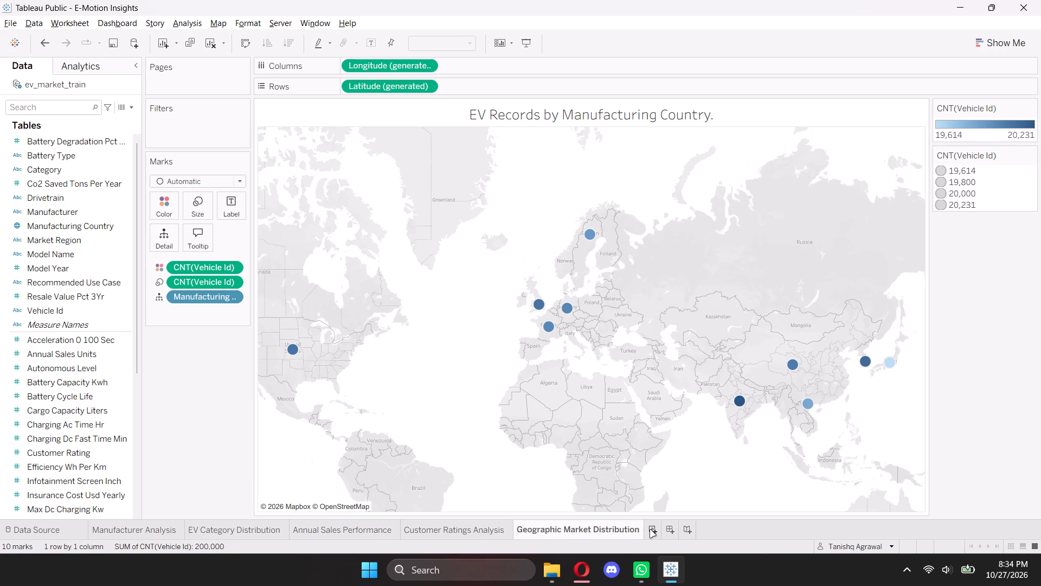
# Add a new worksheet after Geographic Market Distribution.
pyautogui.click(650, 530)
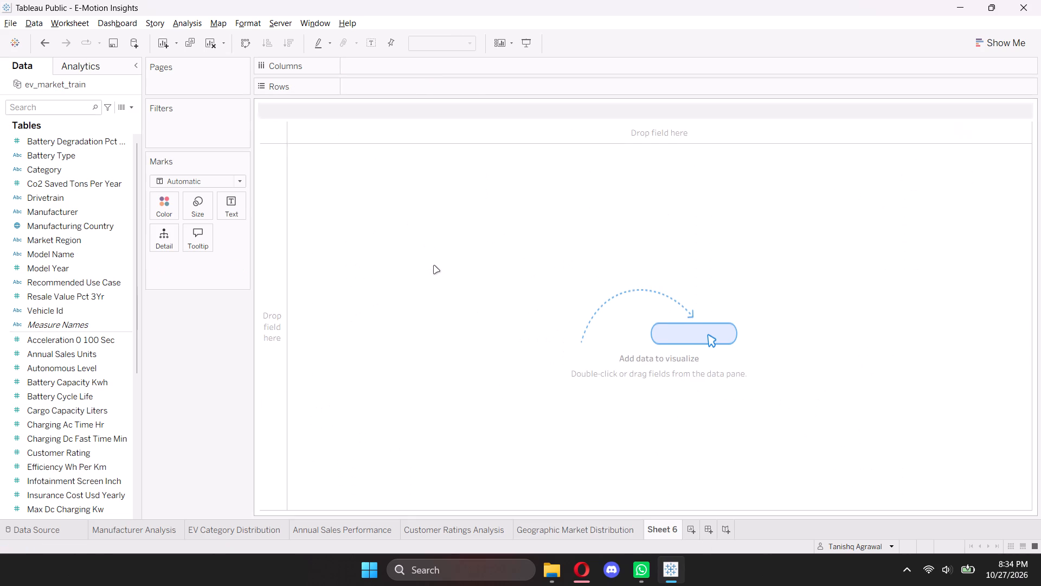
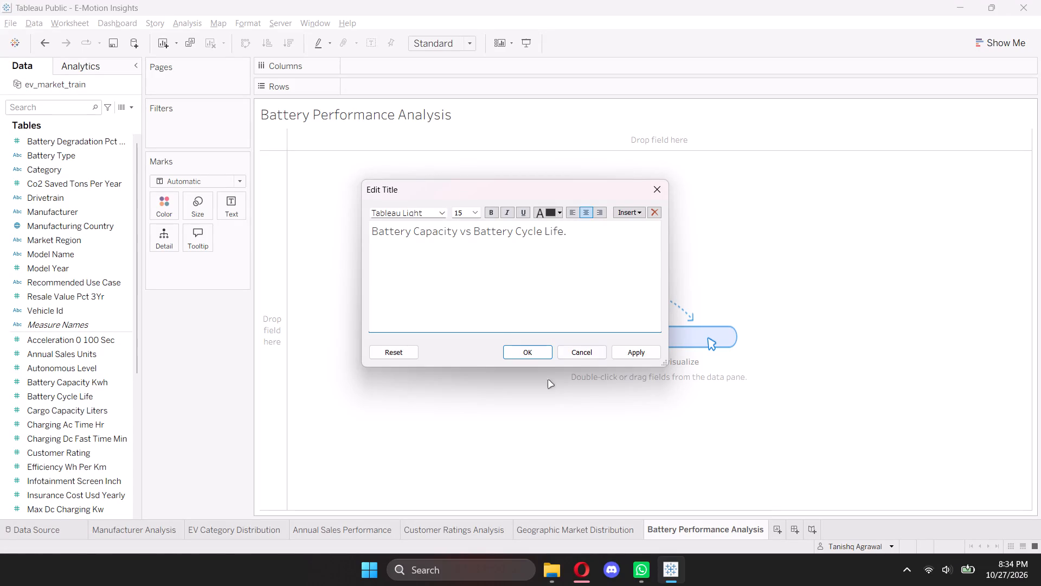
# Apply the sheet title "Battery Capacity vs Battery Cycle Life." and centre it above the Battery Performance Analysis view.
pyautogui.click(530, 349)
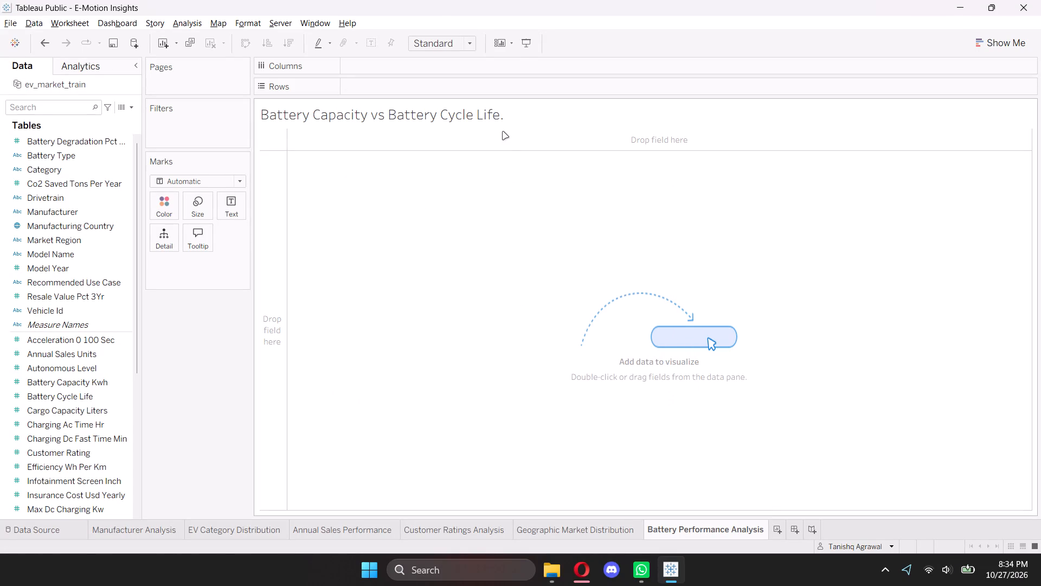
pyautogui.doubleClick(504, 117)
pyautogui.click(586, 209)
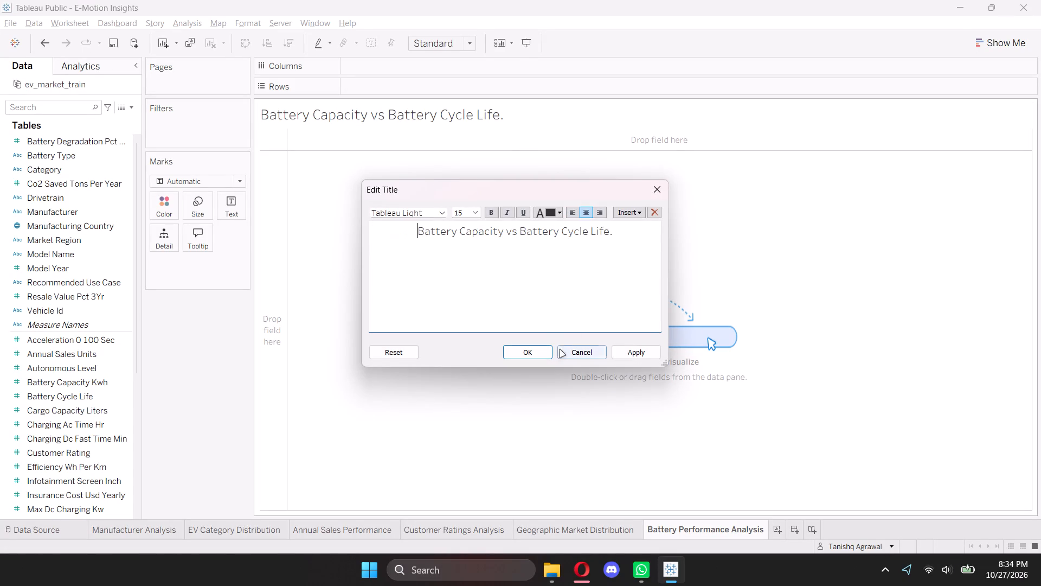
pyautogui.click(542, 349)
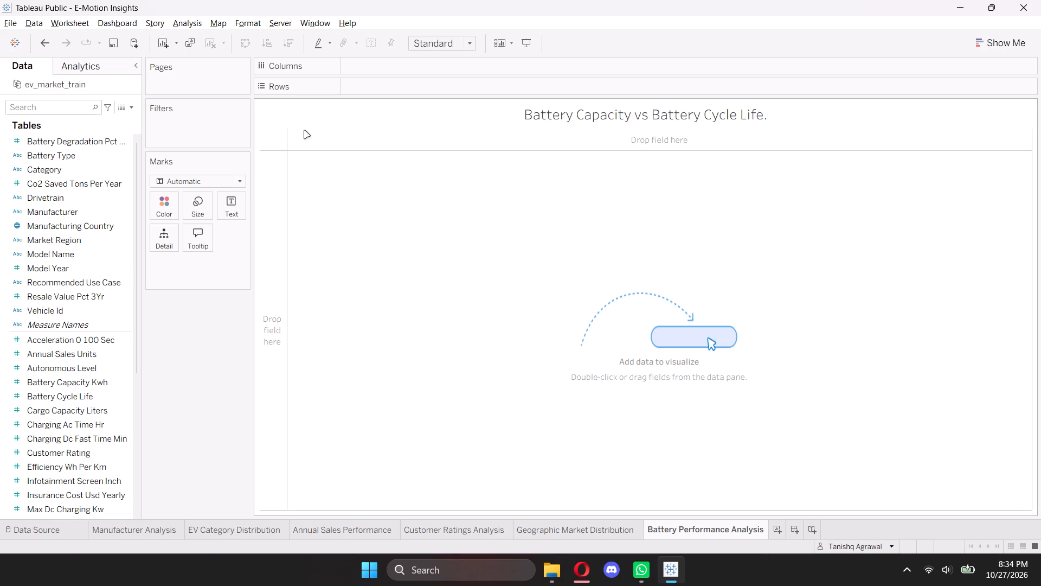
# Place Battery Capacity Kwh on Columns and Battery Cycle Life on Rows.
pyautogui.moveTo(63, 382); pyautogui.dragTo(353, 57)
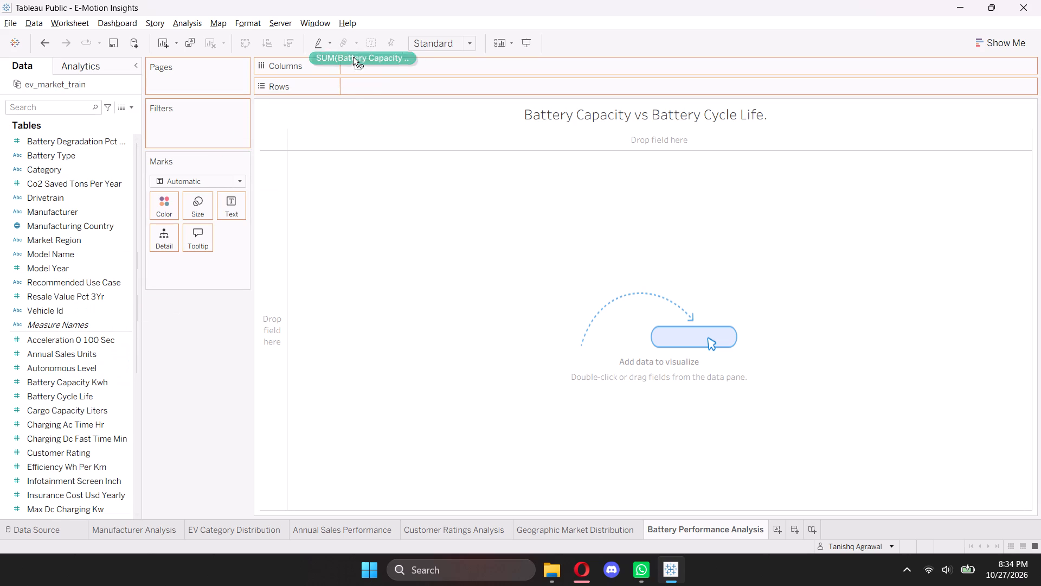
pyautogui.moveTo(353, 57); pyautogui.dragTo(367, 62)
pyautogui.moveTo(59, 396); pyautogui.dragTo(369, 82)
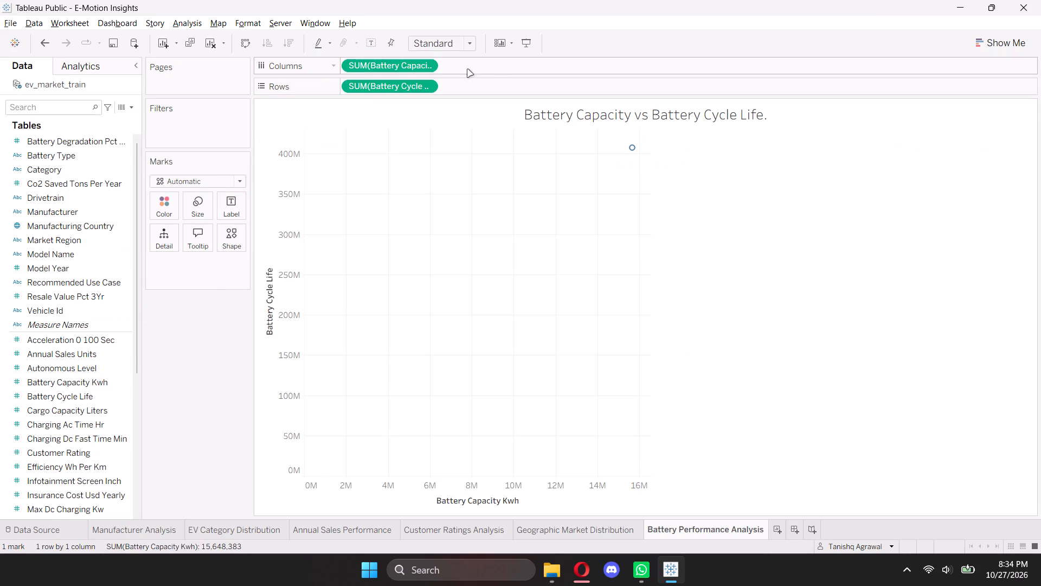
# Change the aggregation of both Battery Capacity Kwh and Battery Cycle Life to Average.
pyautogui.click(428, 67)
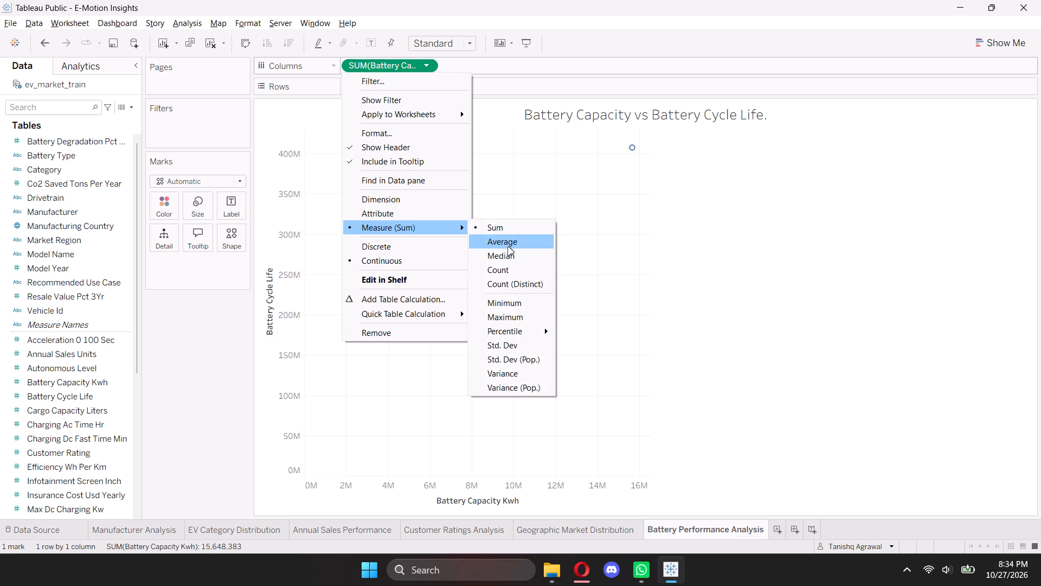
pyautogui.click(507, 247)
pyautogui.click(424, 86)
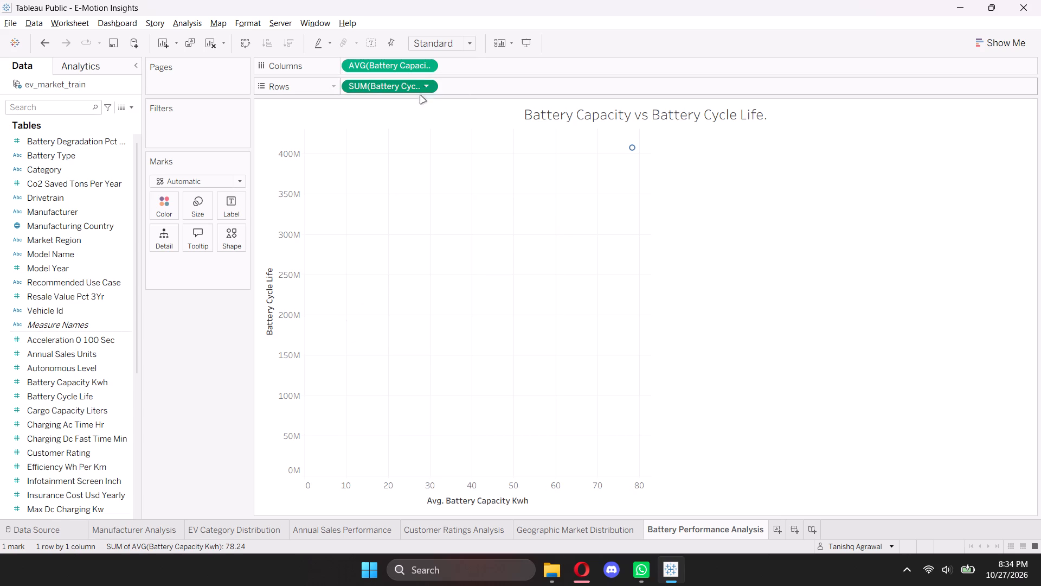
pyautogui.click(481, 259)
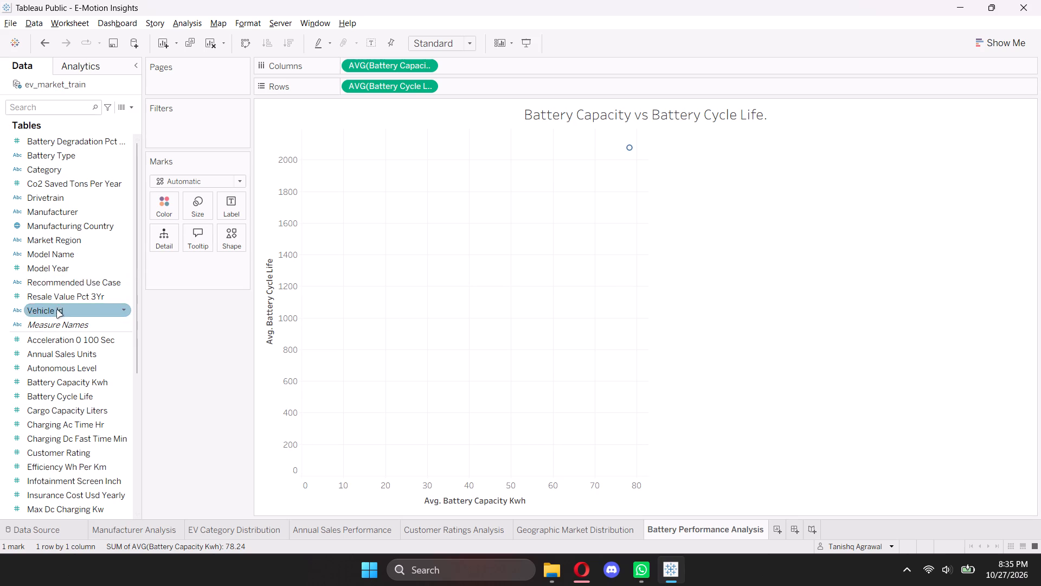
# Add Vehicle Id to the scatter plot marks as Detail, including all members.
pyautogui.moveTo(57, 310); pyautogui.dragTo(156, 234)
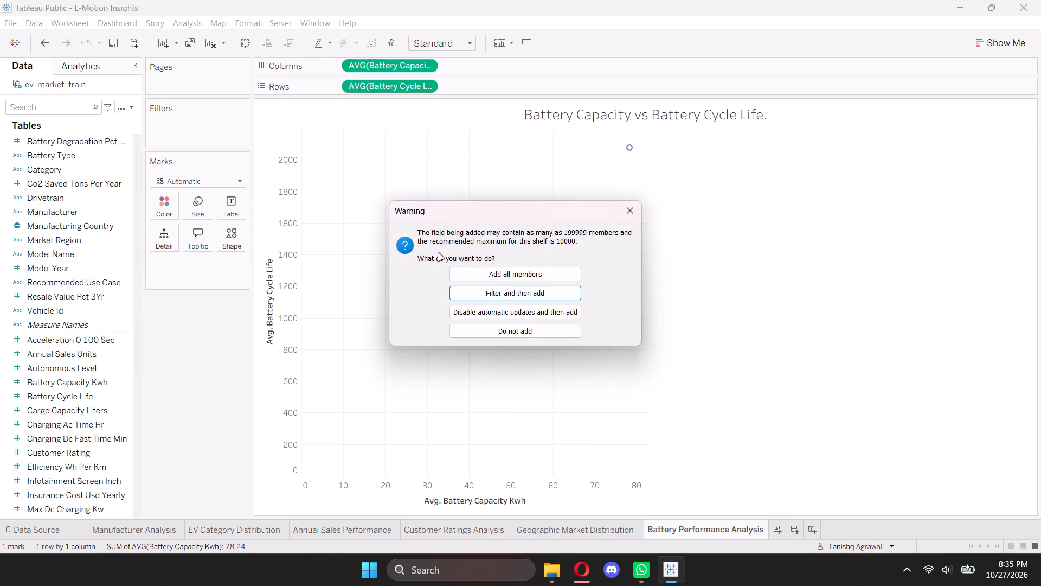
pyautogui.click(509, 277)
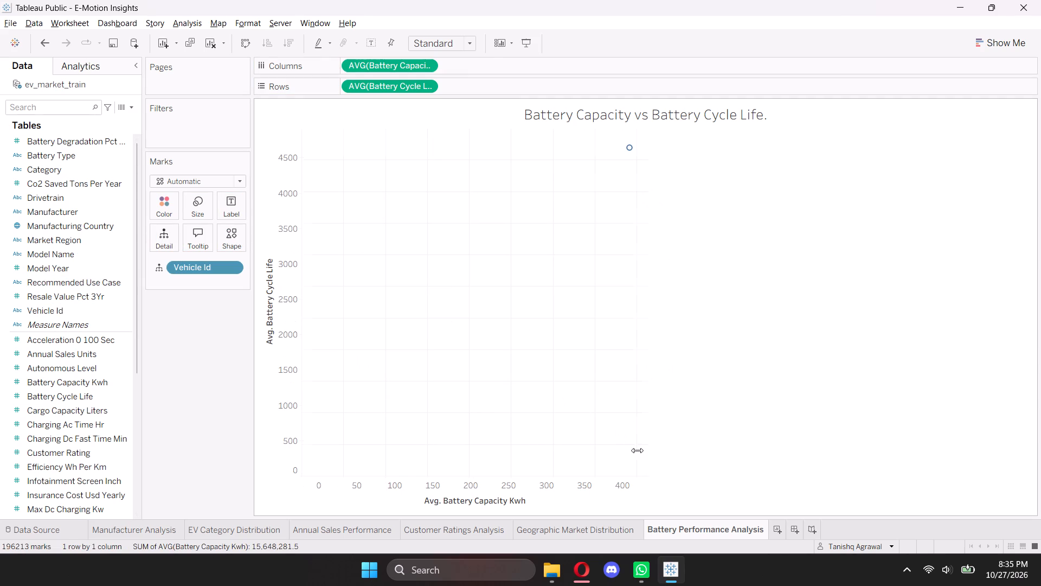
# Filter the scatter plot data on average Battery Cycle Life.
pyautogui.click(620, 461)
pyautogui.click(499, 251)
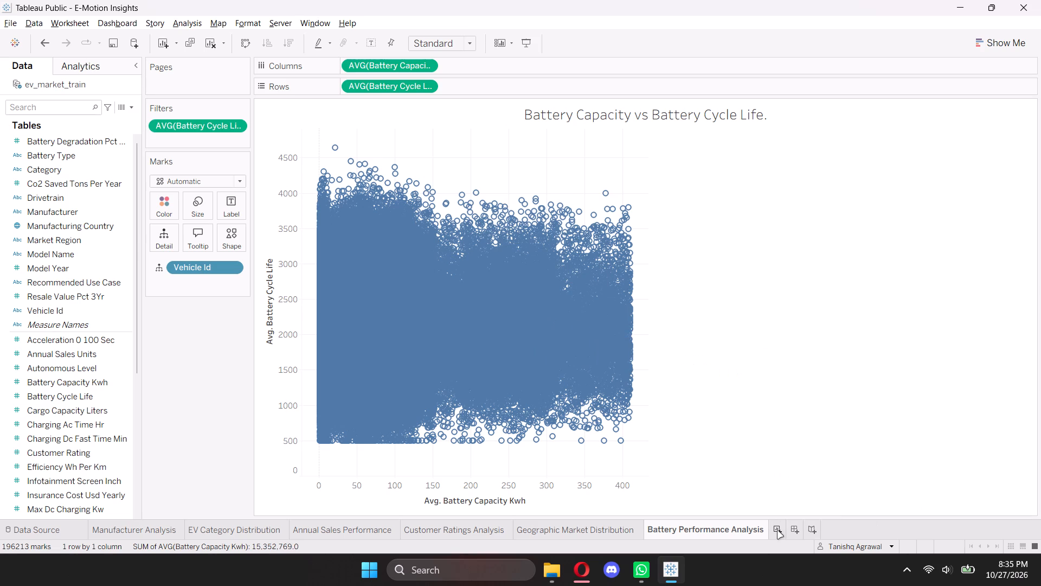
# Add a new dashboard after the Battery Performance Analysis worksheet.
pyautogui.click(794, 528)
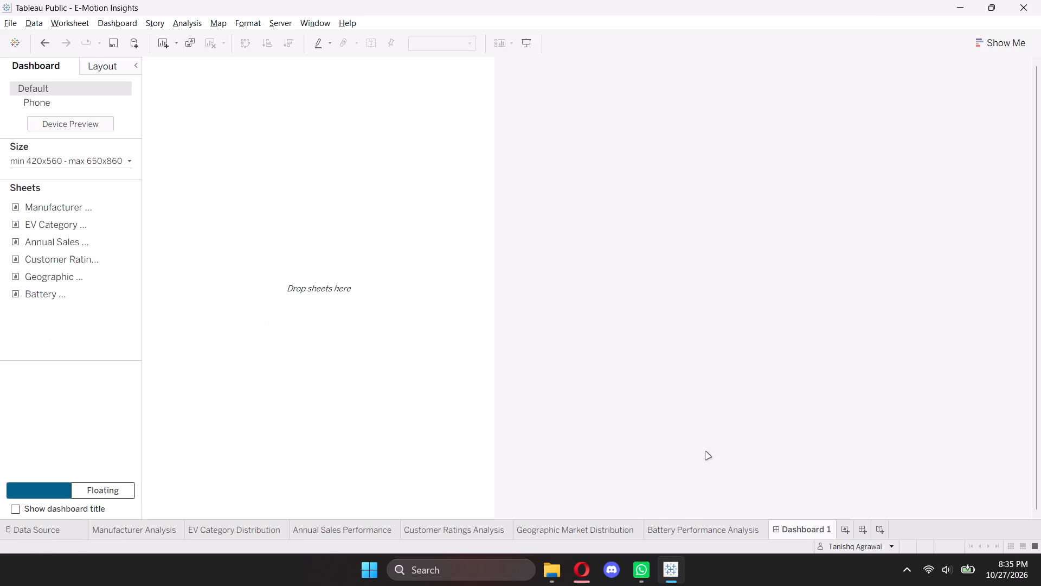
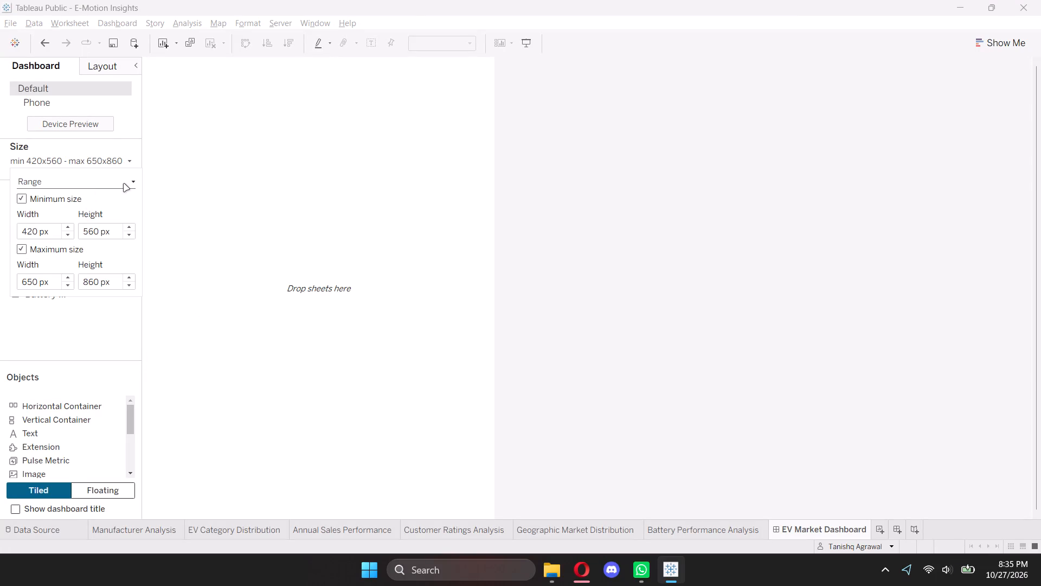
# Set the dashboard size to Automatic.
pyautogui.click(134, 184)
pyautogui.click(97, 213)
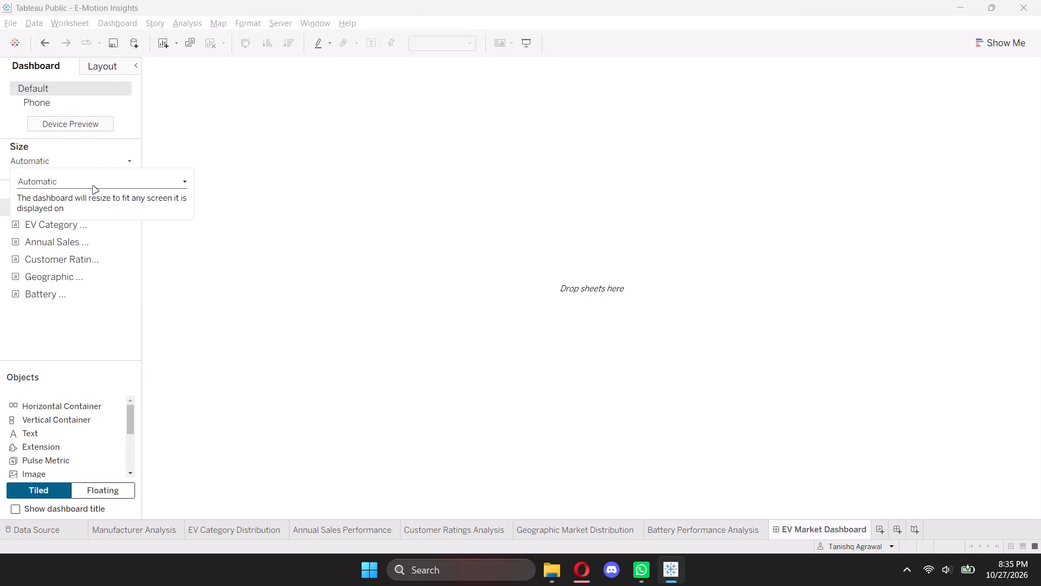
pyautogui.click(97, 341)
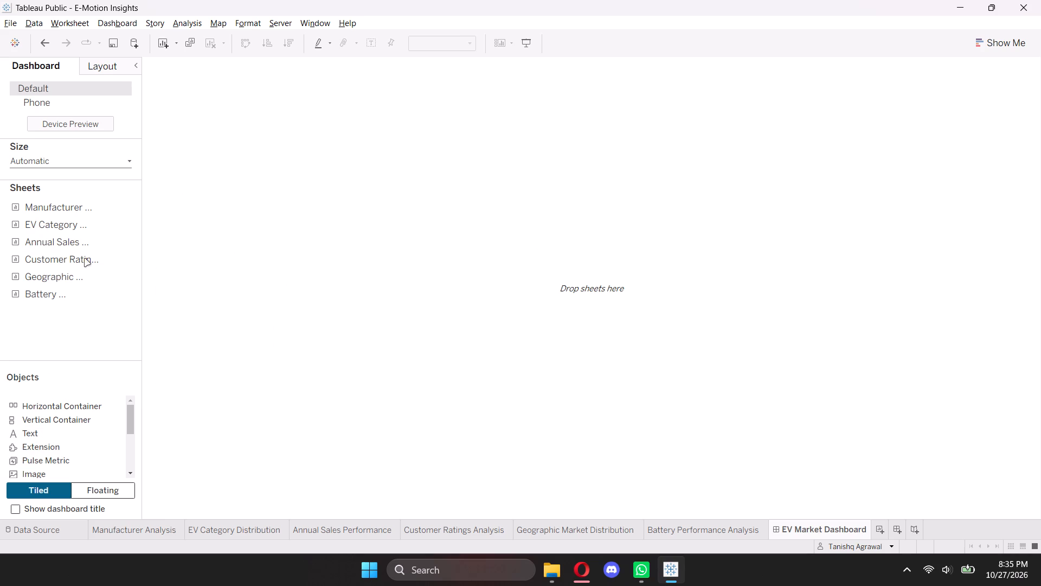
# Show the dashboard title and change it to "Electric Vehicle Market Performance & Insights", centred.
pyautogui.click(15, 511)
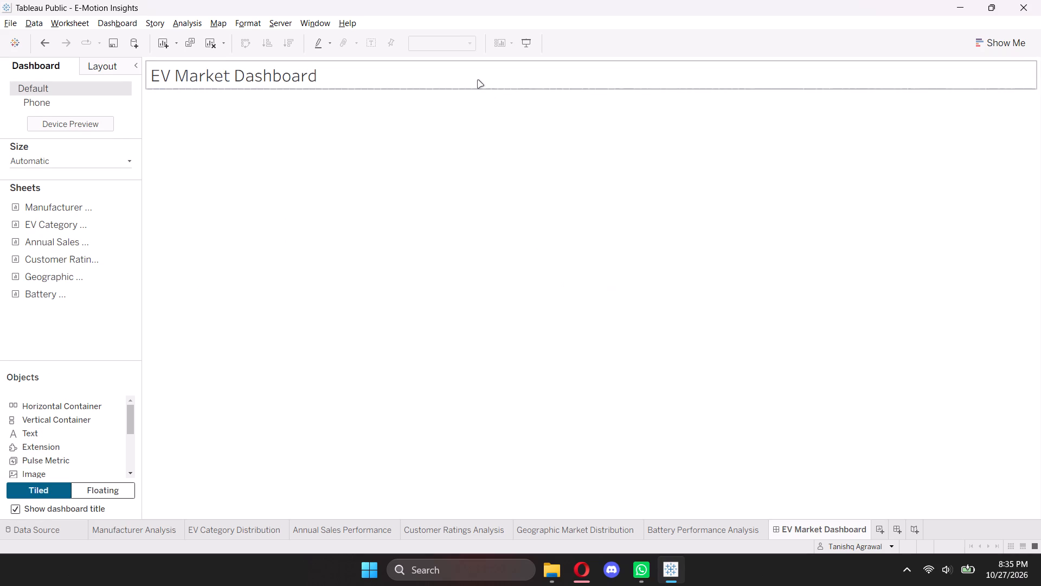
pyautogui.doubleClick(478, 80)
pyautogui.moveTo(492, 239); pyautogui.dragTo(339, 227)
pyautogui.hotkey('ctrl', 'v')
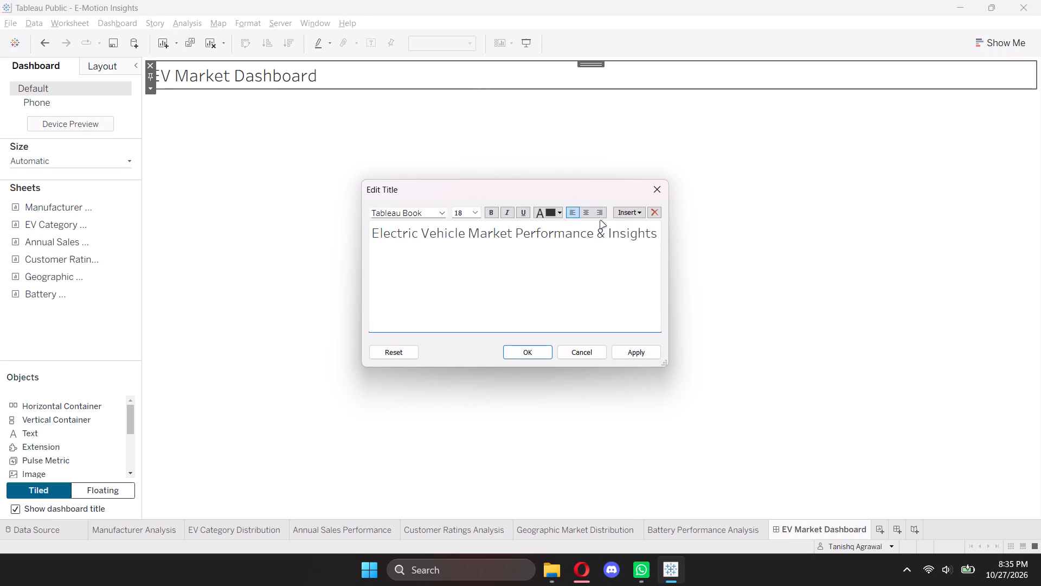
pyautogui.click(581, 216)
pyautogui.click(531, 351)
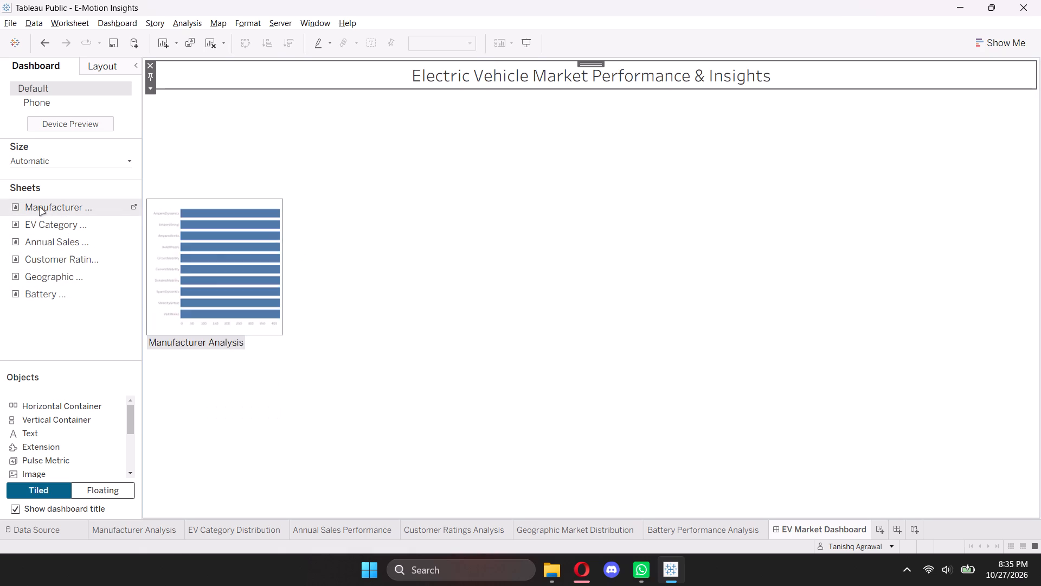
# Place all six worksheets in two dashboard columns: Manufacturer, Annual Sales and Geographic in the first; EV Category, Customer Ratings and Battery in the second.
pyautogui.moveTo(40, 207); pyautogui.dragTo(197, 186)
pyautogui.moveTo(41, 227); pyautogui.dragTo(600, 250)
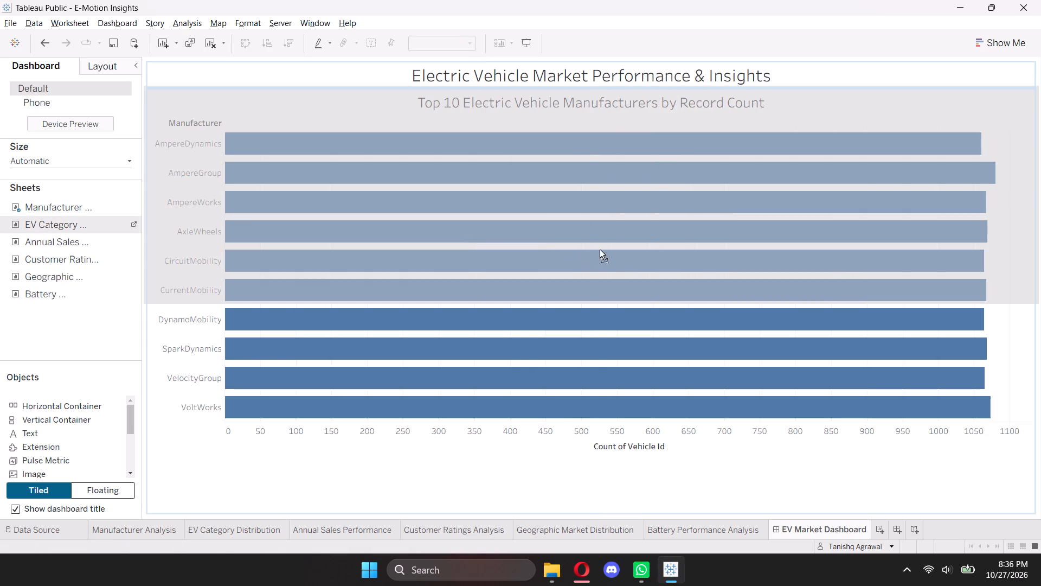
pyautogui.moveTo(600, 250); pyautogui.dragTo(743, 263)
pyautogui.moveTo(42, 244); pyautogui.dragTo(281, 347)
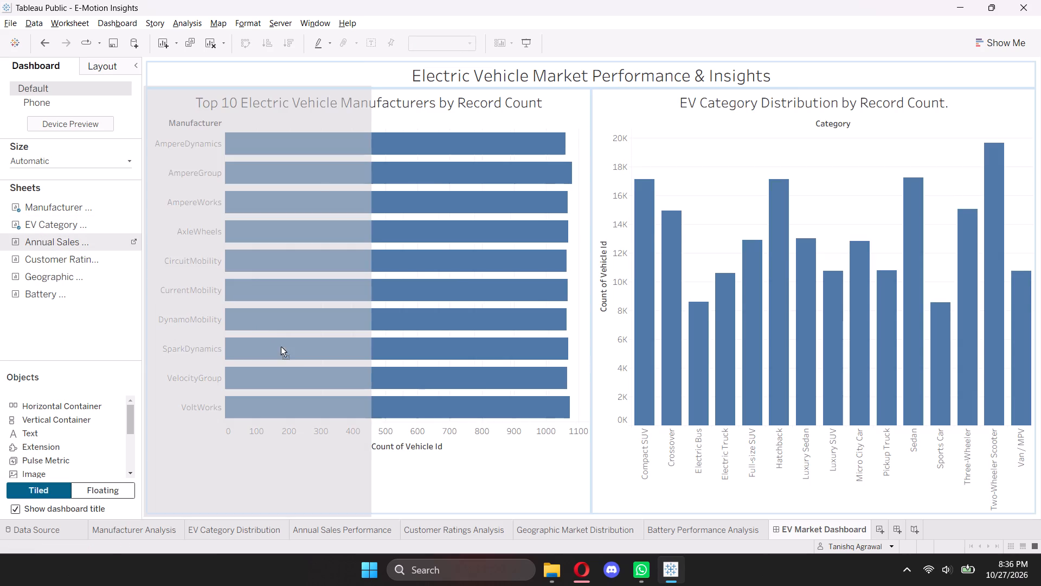
pyautogui.moveTo(281, 347); pyautogui.dragTo(322, 399)
pyautogui.moveTo(52, 261); pyautogui.dragTo(698, 429)
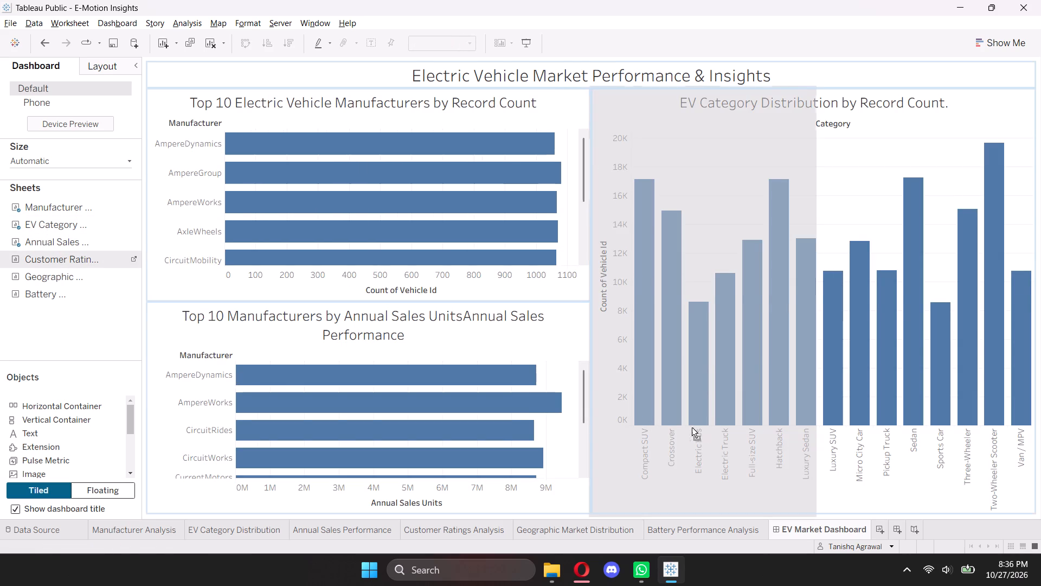
pyautogui.moveTo(698, 429); pyautogui.dragTo(711, 430)
pyautogui.moveTo(38, 279); pyautogui.dragTo(417, 451)
pyautogui.moveTo(40, 296); pyautogui.dragTo(696, 443)
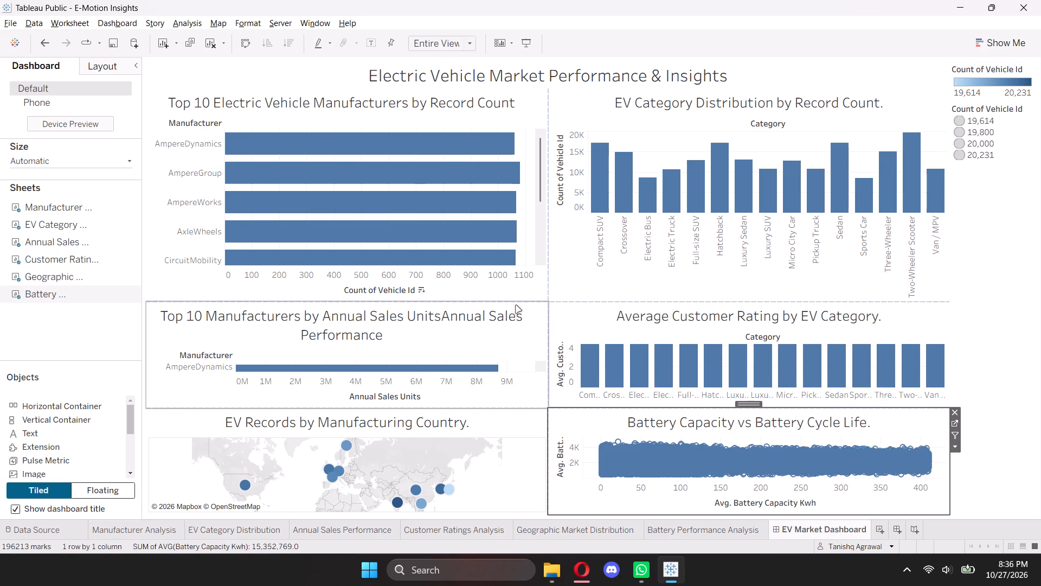
# Adjust the row heights in both dashboard columns so the three rows of charts align and are roughly equal.
pyautogui.moveTo(513, 301); pyautogui.dragTo(504, 258)
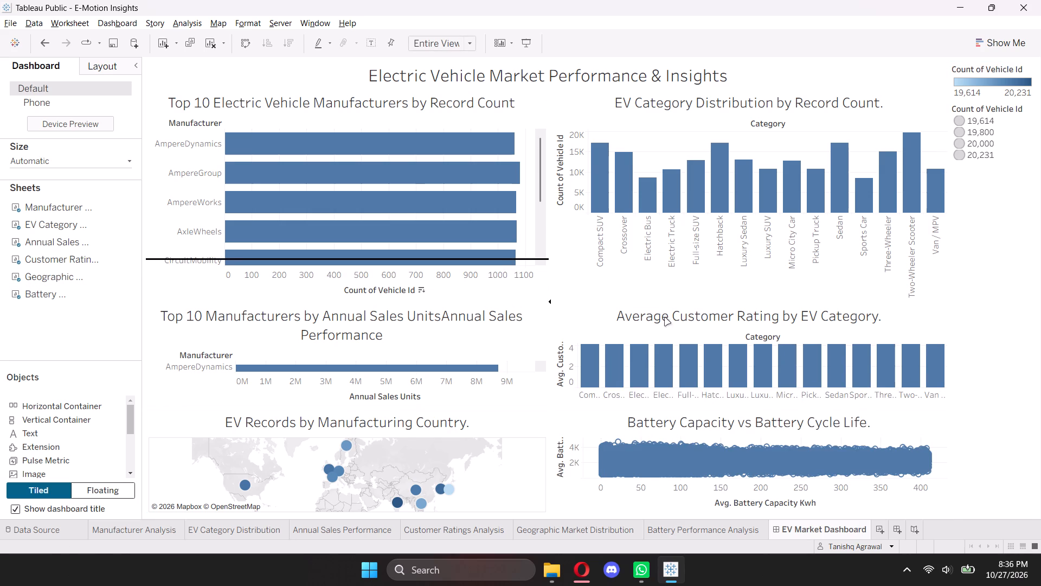
pyautogui.moveTo(650, 300); pyautogui.dragTo(638, 260)
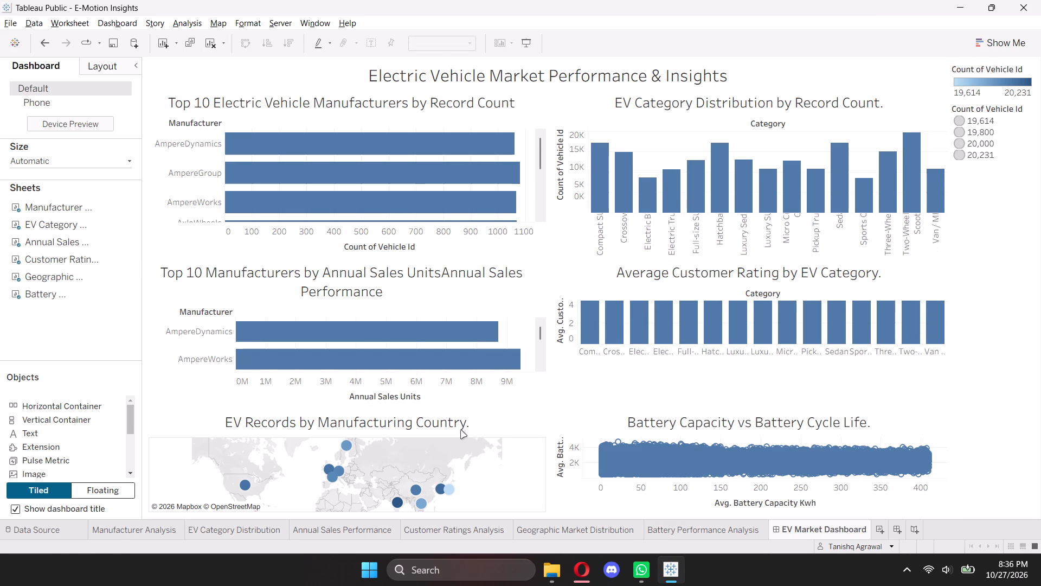
pyautogui.moveTo(480, 407); pyautogui.dragTo(478, 368)
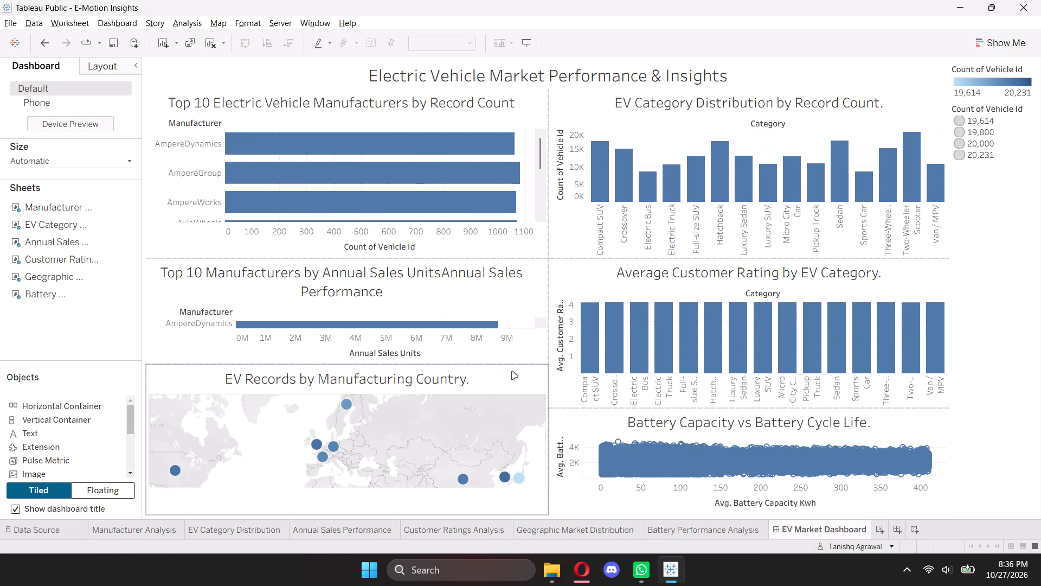
pyautogui.moveTo(510, 365); pyautogui.dragTo(518, 379)
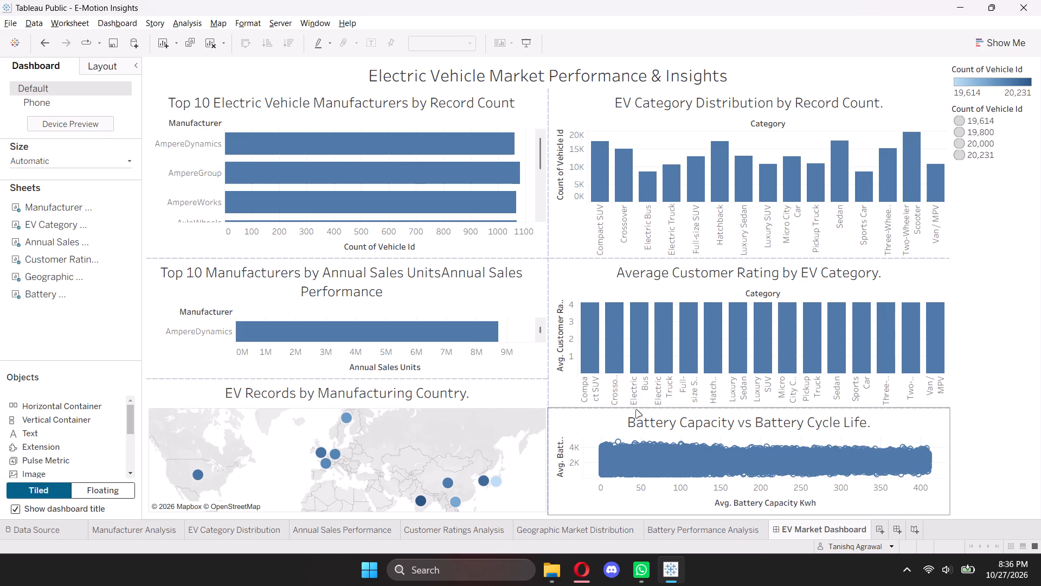
pyautogui.moveTo(638, 407); pyautogui.dragTo(638, 379)
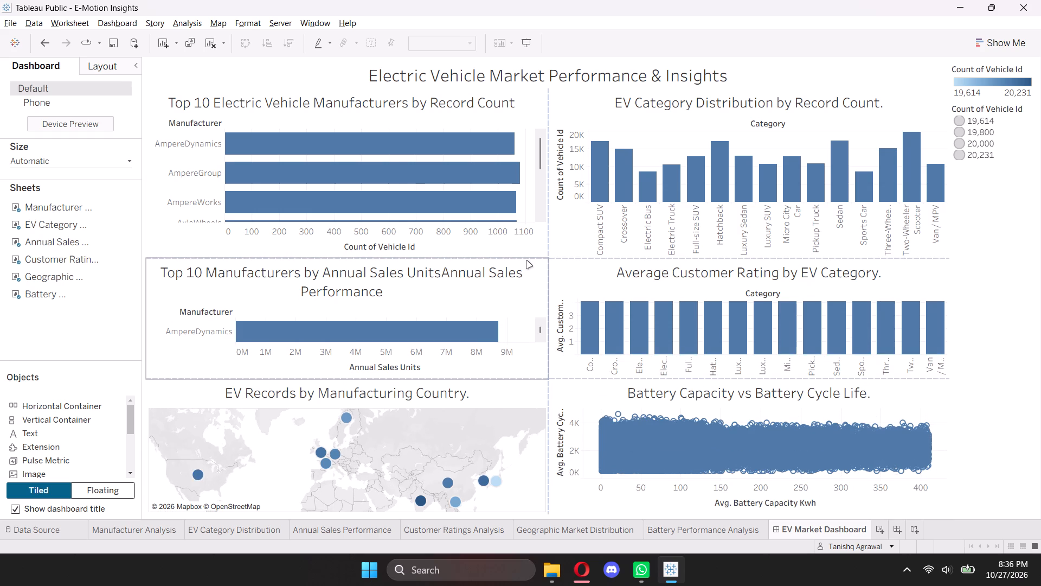
pyautogui.moveTo(525, 259); pyautogui.dragTo(525, 242)
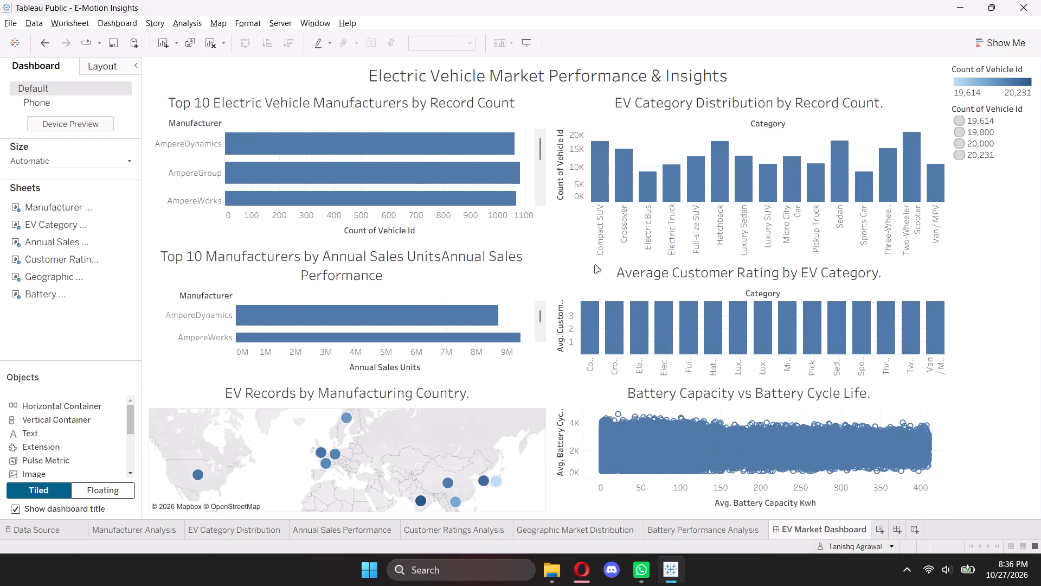
pyautogui.moveTo(595, 258); pyautogui.dragTo(593, 244)
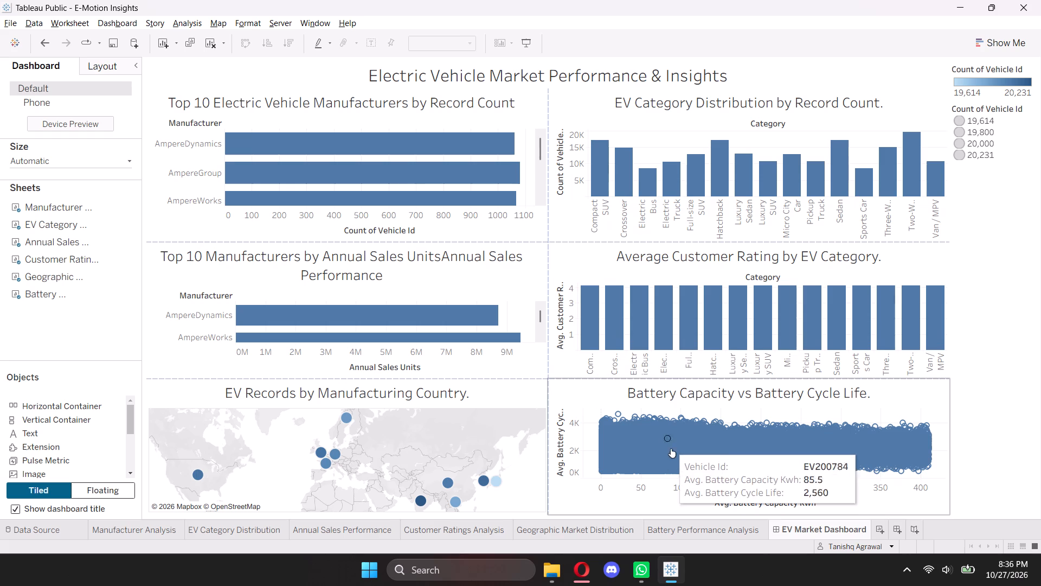
# Add a new story after EV Market Dashboard and set its size to Automatic.
pyautogui.click(918, 529)
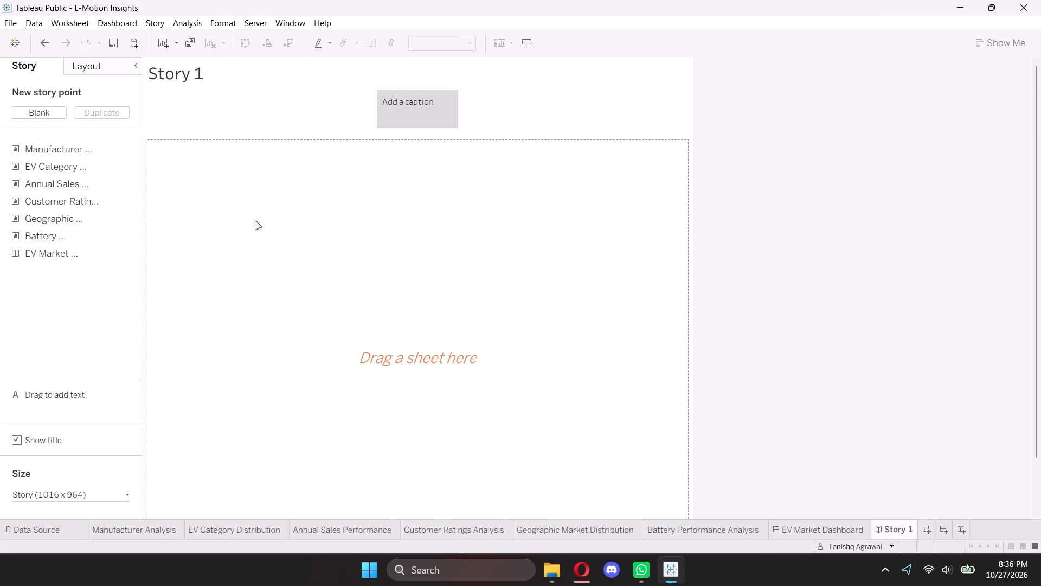
pyautogui.click(125, 493)
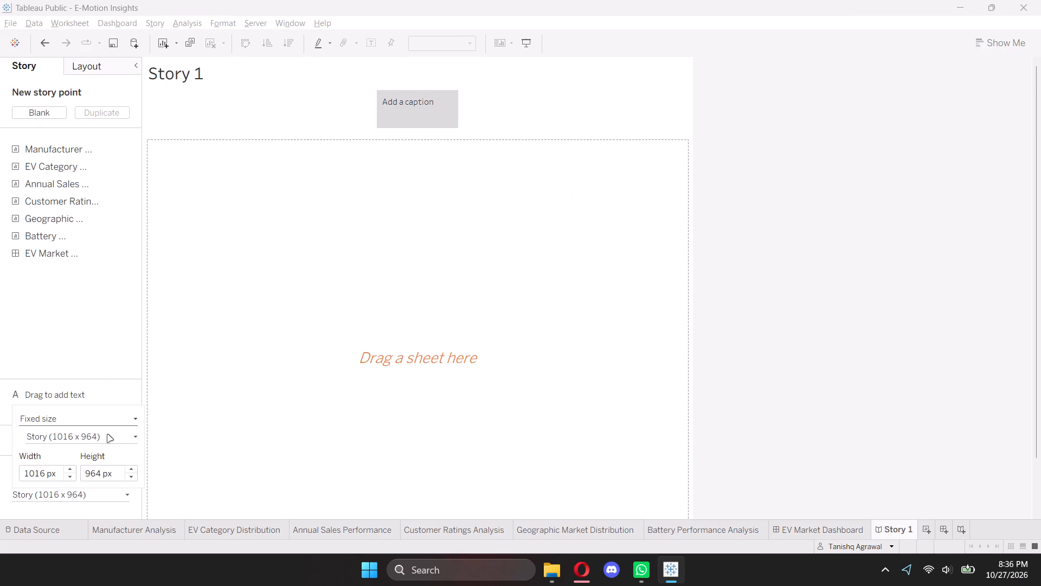
pyautogui.click(135, 418)
pyautogui.click(86, 447)
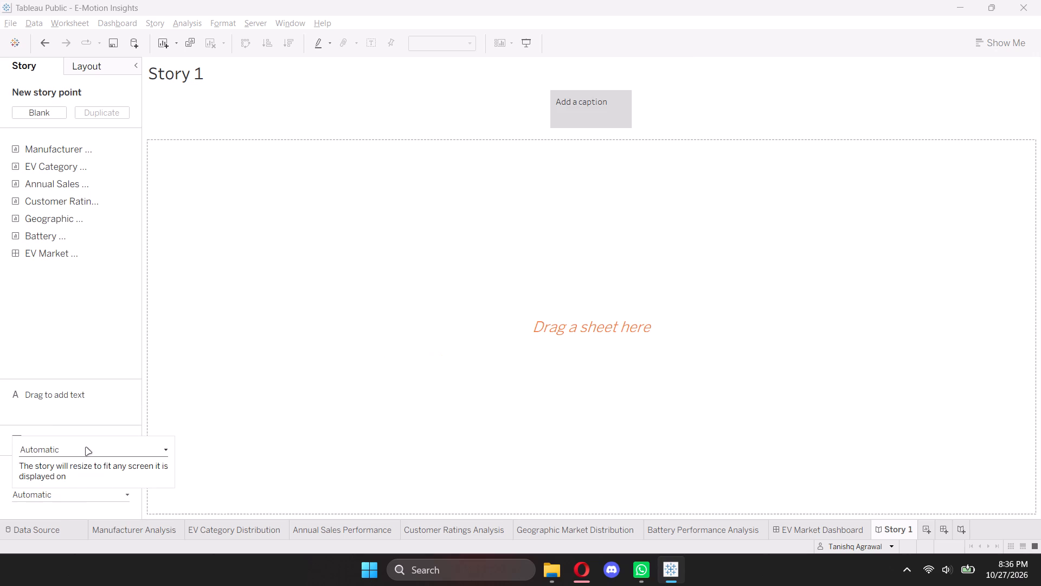
pyautogui.click(12, 262)
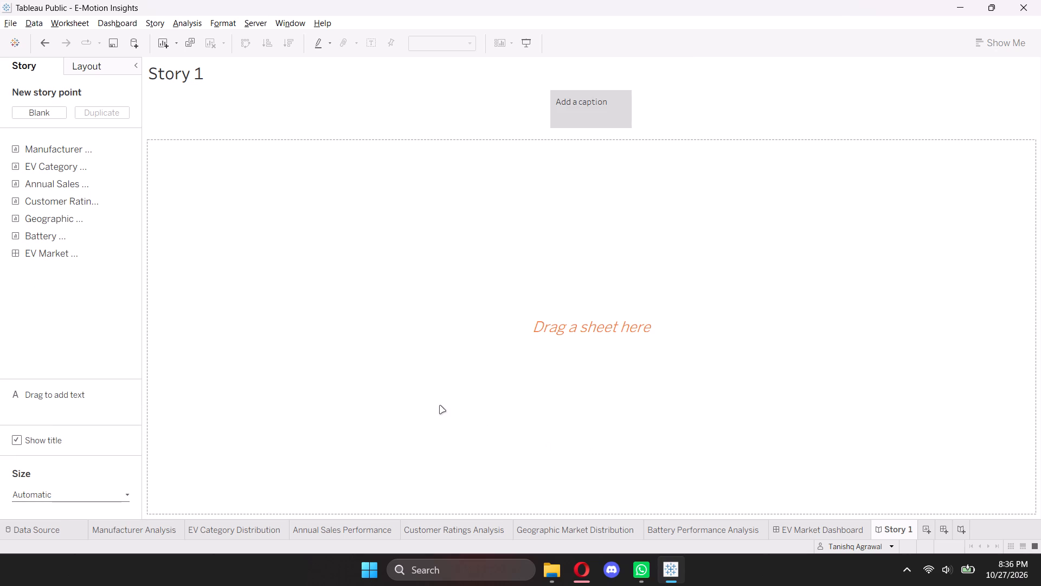
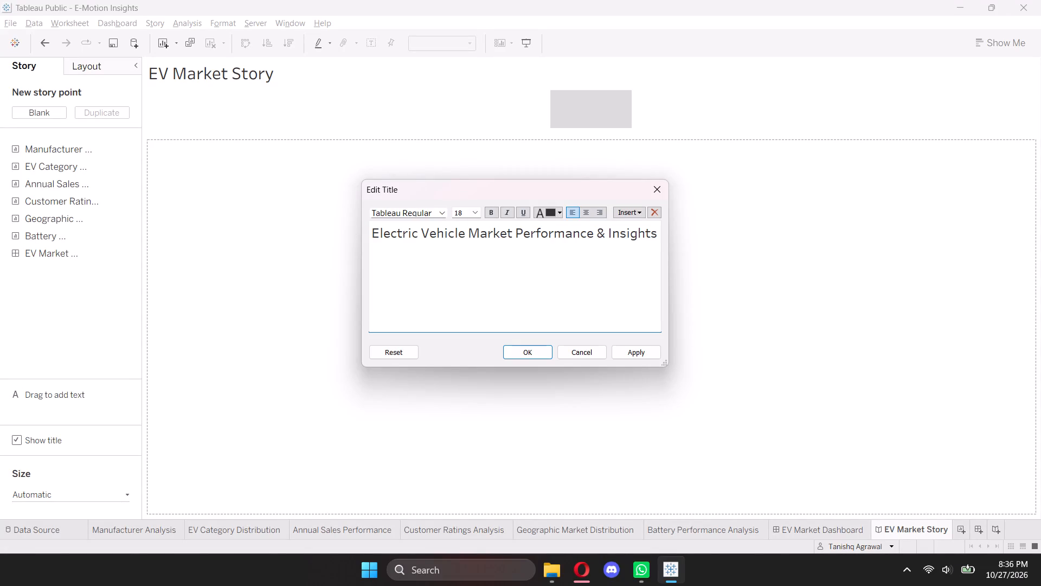
# Centre the story title "Electric Vehicle Market Performance & Insights" and apply the title edit.
pyautogui.click(582, 216)
pyautogui.click(531, 356)
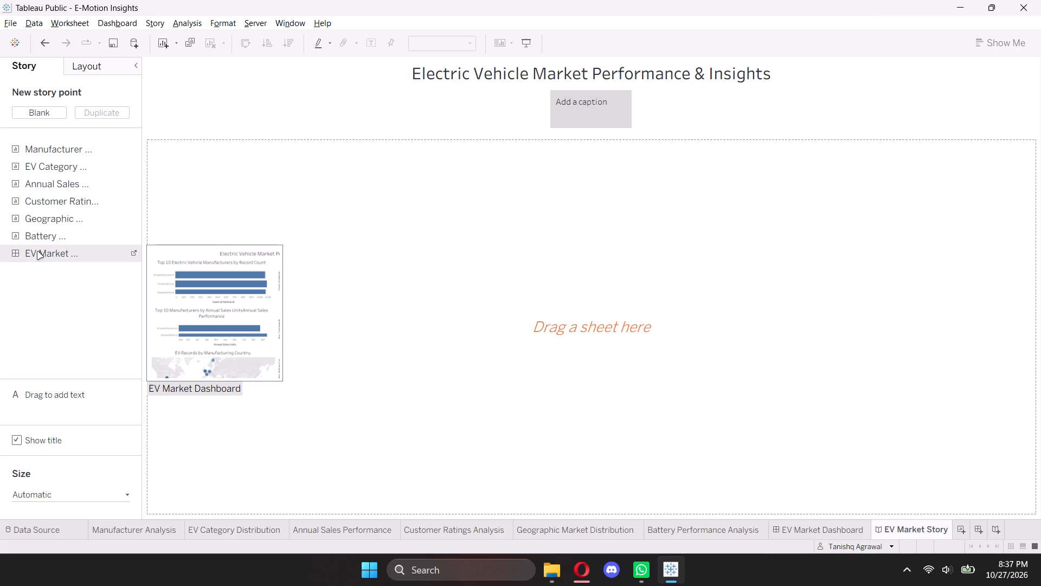
# Place the EV Market Dashboard in the empty first story point.
pyautogui.moveTo(36, 251); pyautogui.dragTo(429, 213)
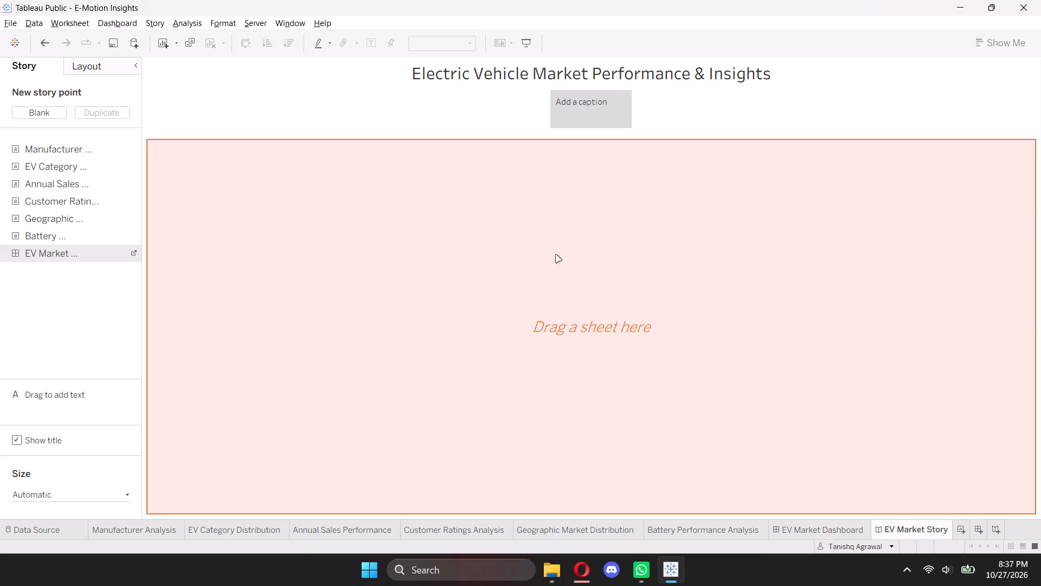
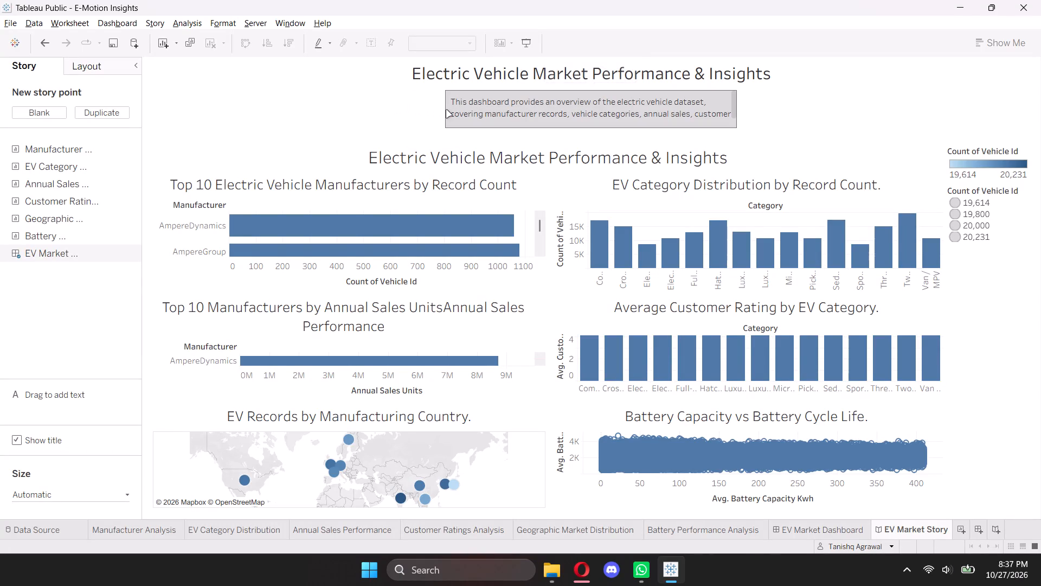
# Widen the first story point's caption box so the dashboard overview text fits on two lines, then trim its width slightly.
pyautogui.moveTo(444, 110); pyautogui.dragTo(295, 106)
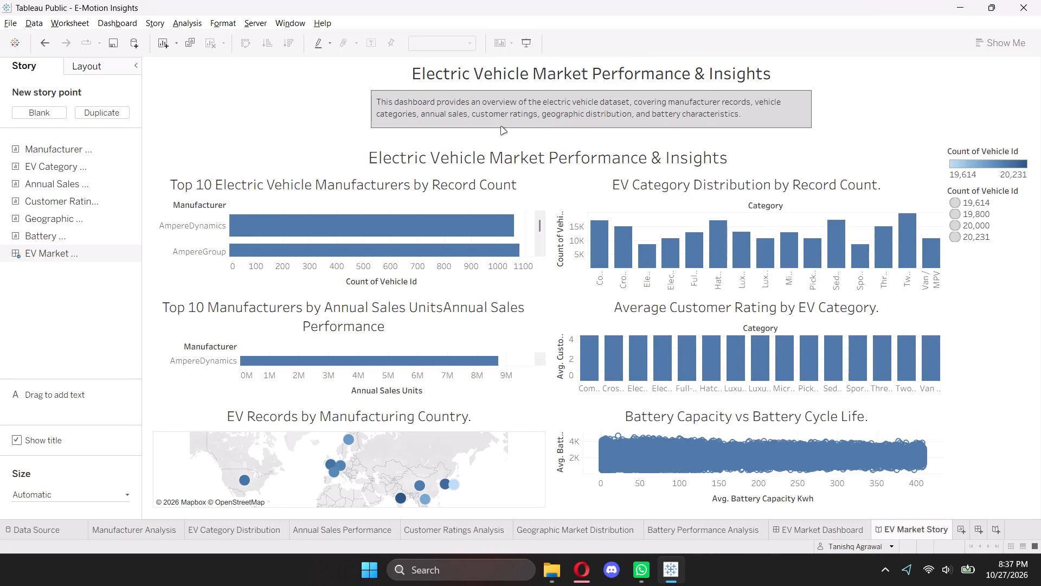
pyautogui.moveTo(811, 113); pyautogui.dragTo(802, 113)
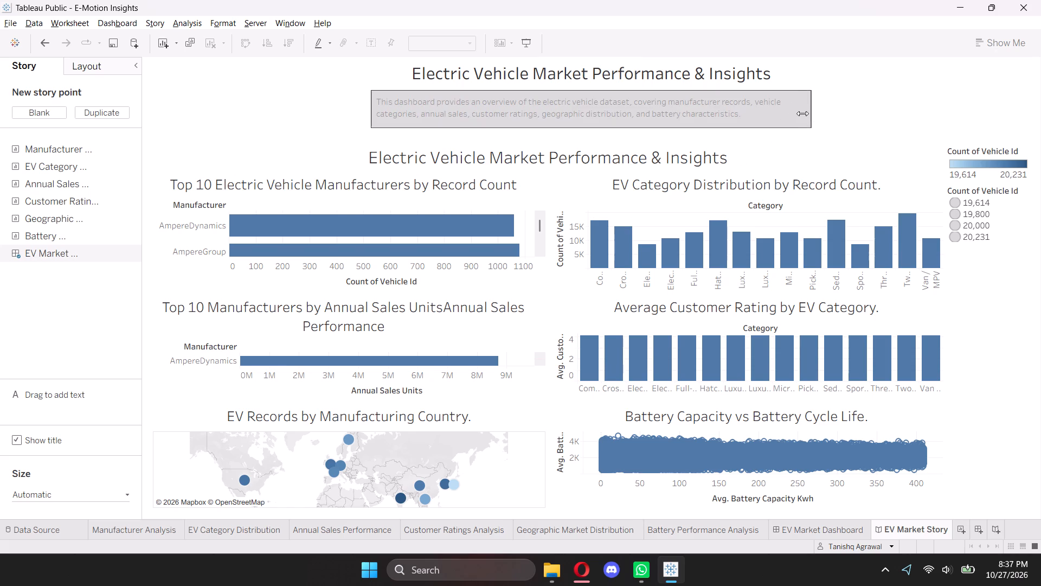
pyautogui.moveTo(802, 113); pyautogui.dragTo(799, 113)
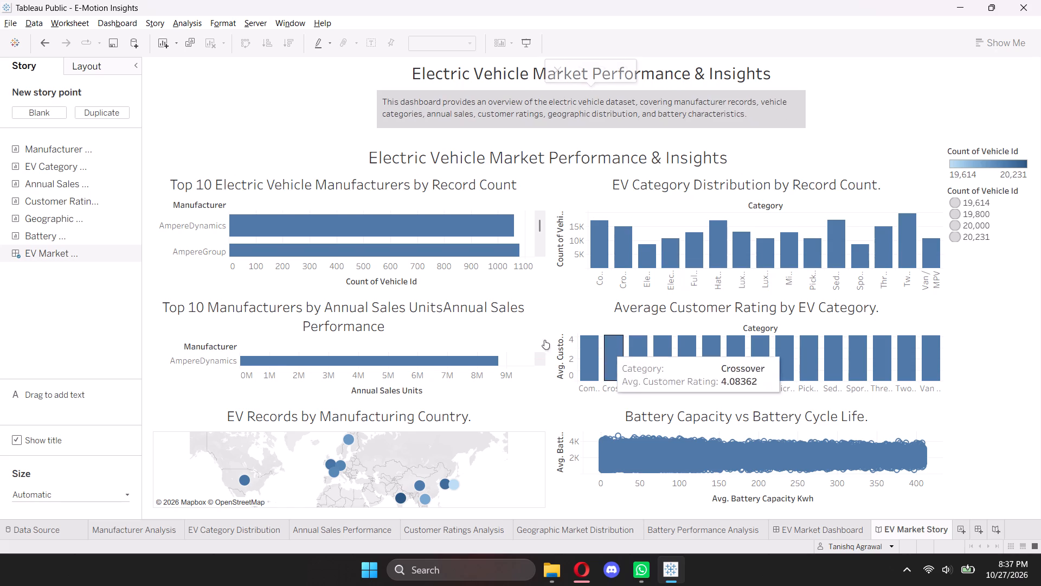
# Add a new blank story point after the EV Market Dashboard point.
pyautogui.click(32, 114)
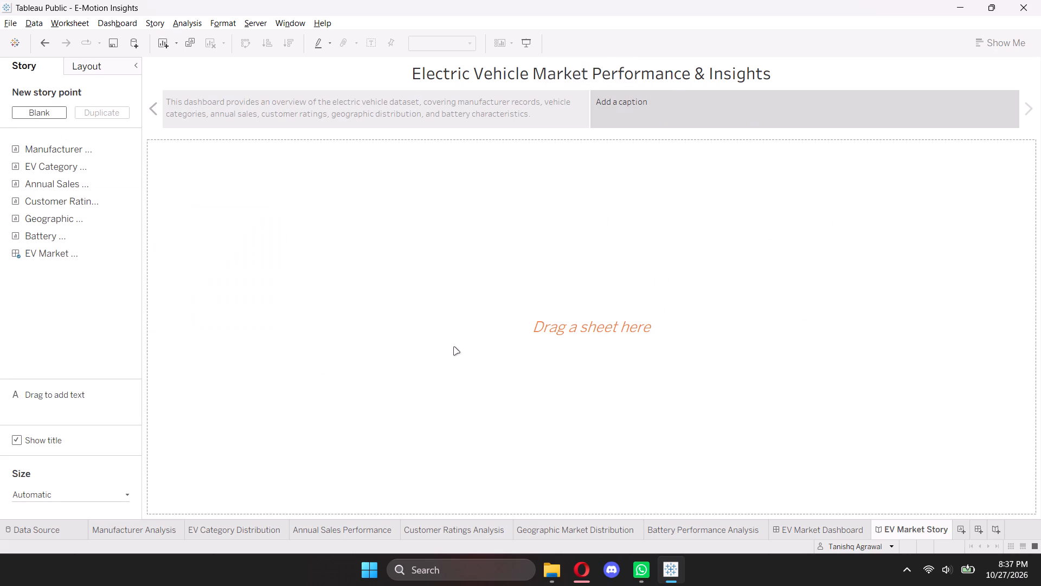
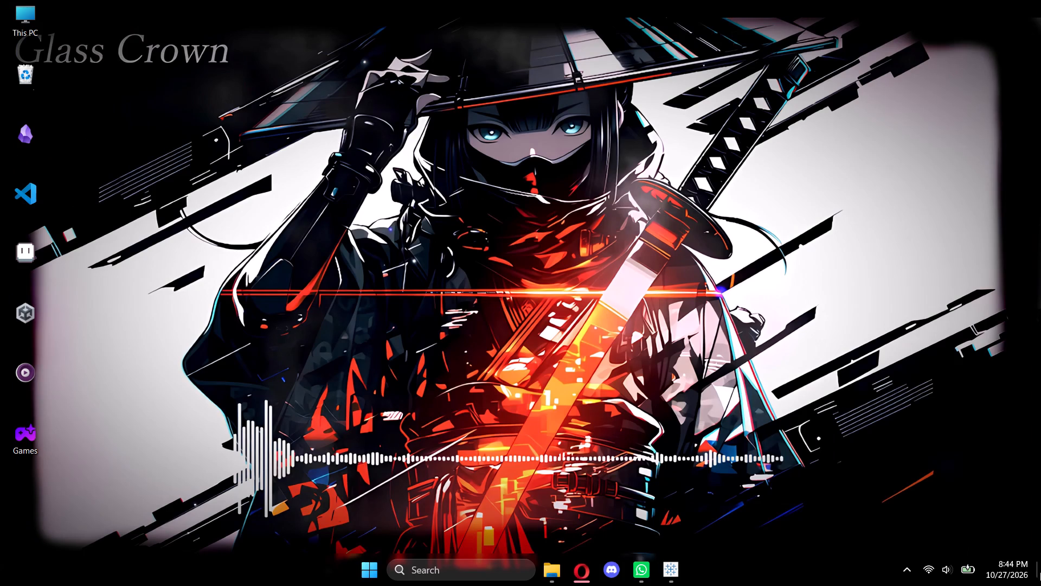
# Return to the Tableau Public workbook and place the EV Category Distribution sheet in the blank second story point.
pyautogui.click(668, 577)
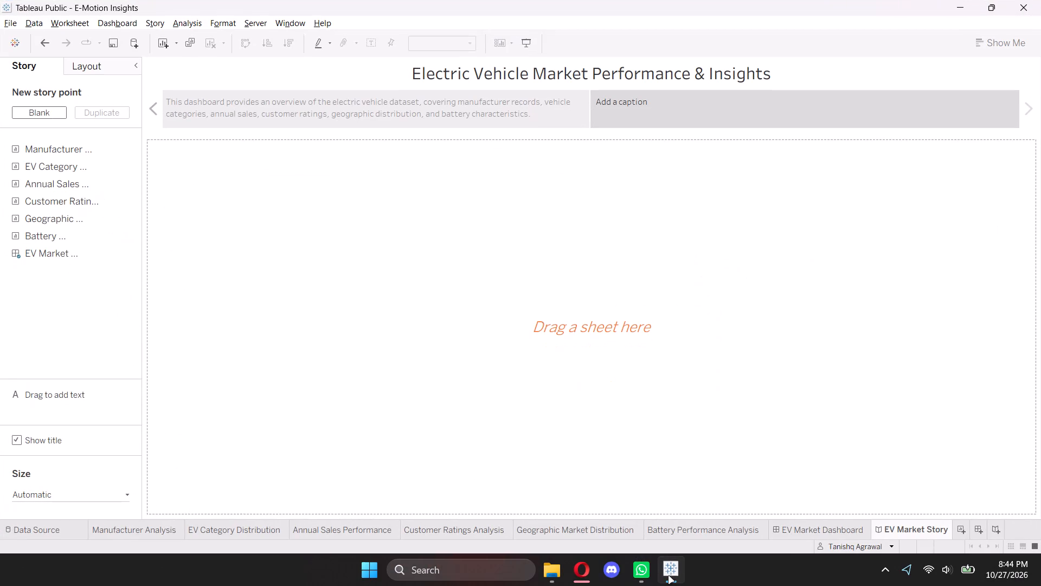
pyautogui.click(669, 576)
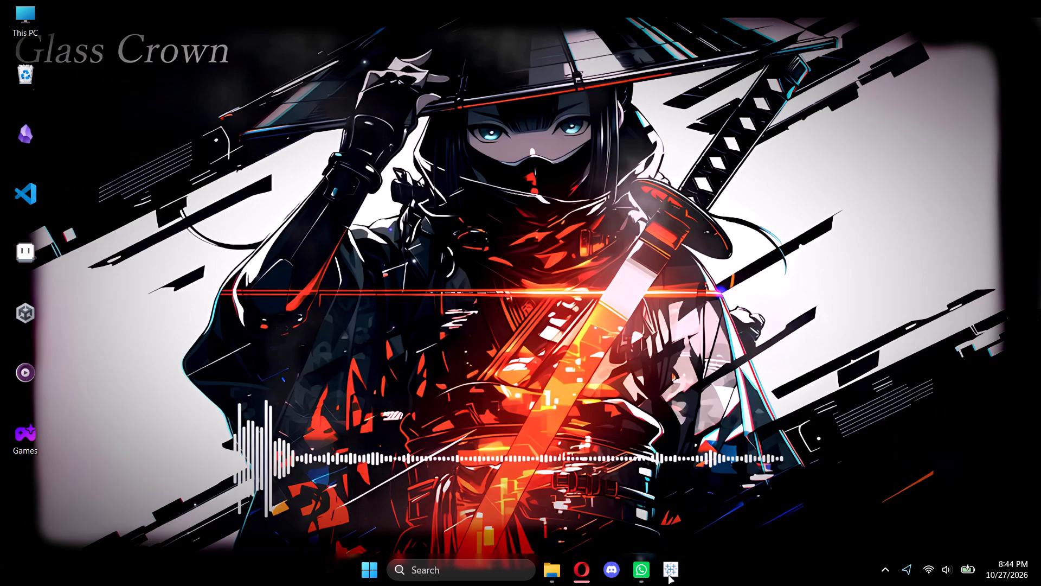
pyautogui.click(669, 576)
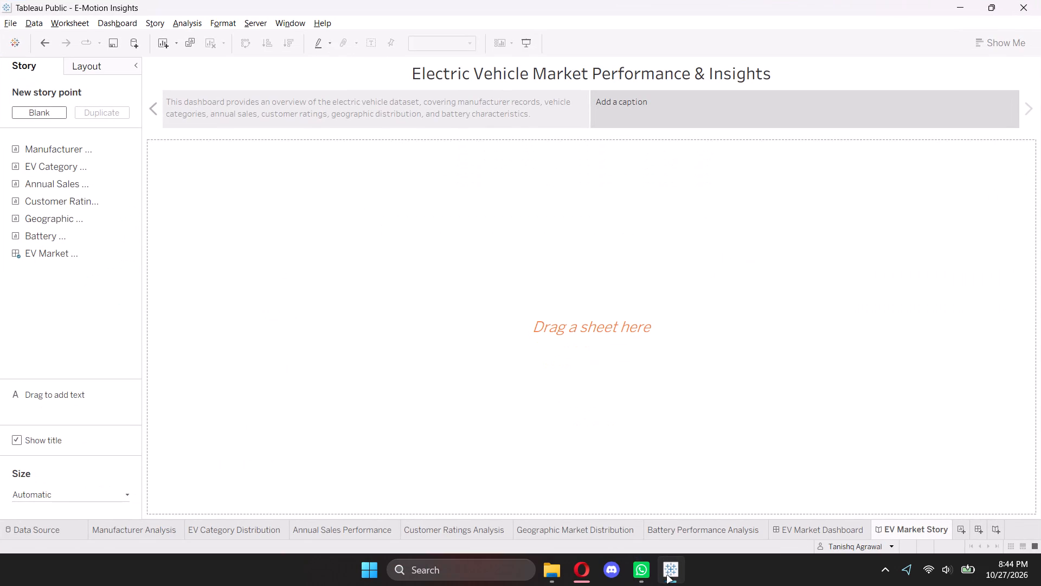
pyautogui.click(385, 121)
pyautogui.click(648, 106)
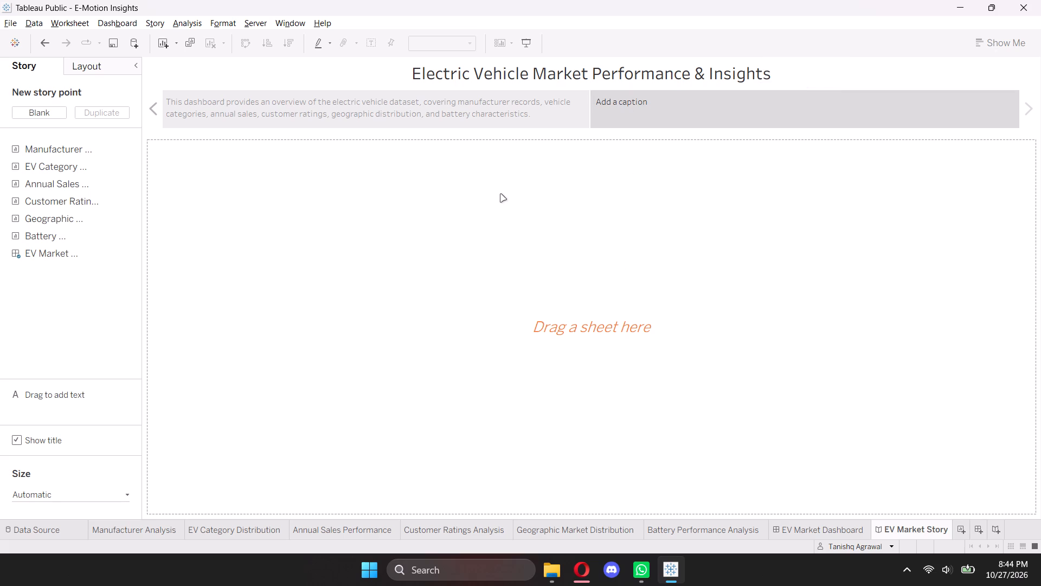
pyautogui.moveTo(52, 166); pyautogui.dragTo(333, 275)
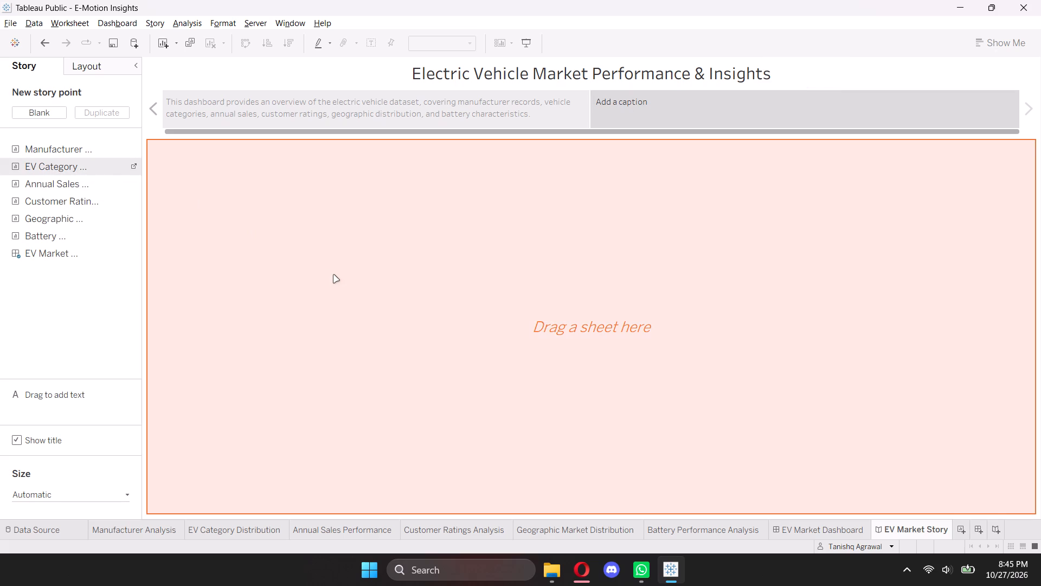
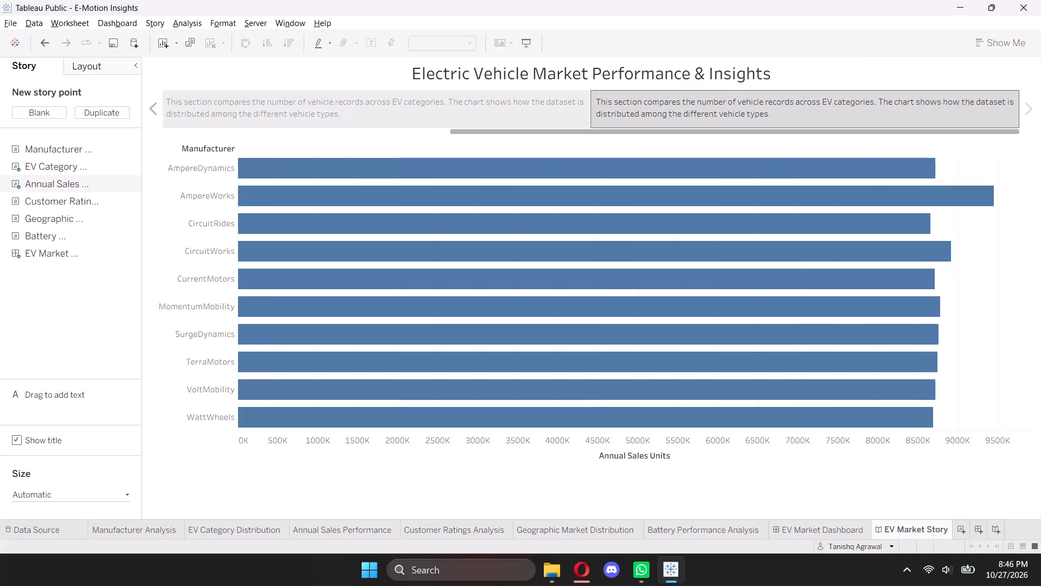
# Add a new blank story point at the end of the story and place the Manufacturer Analysis sheet in it.
pyautogui.click(1031, 107)
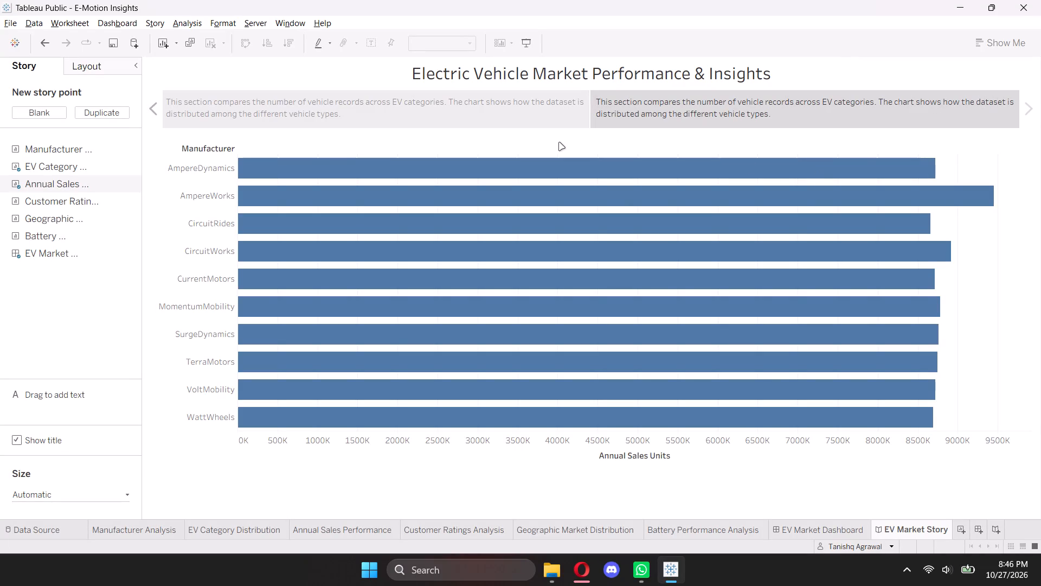
pyautogui.click(34, 119)
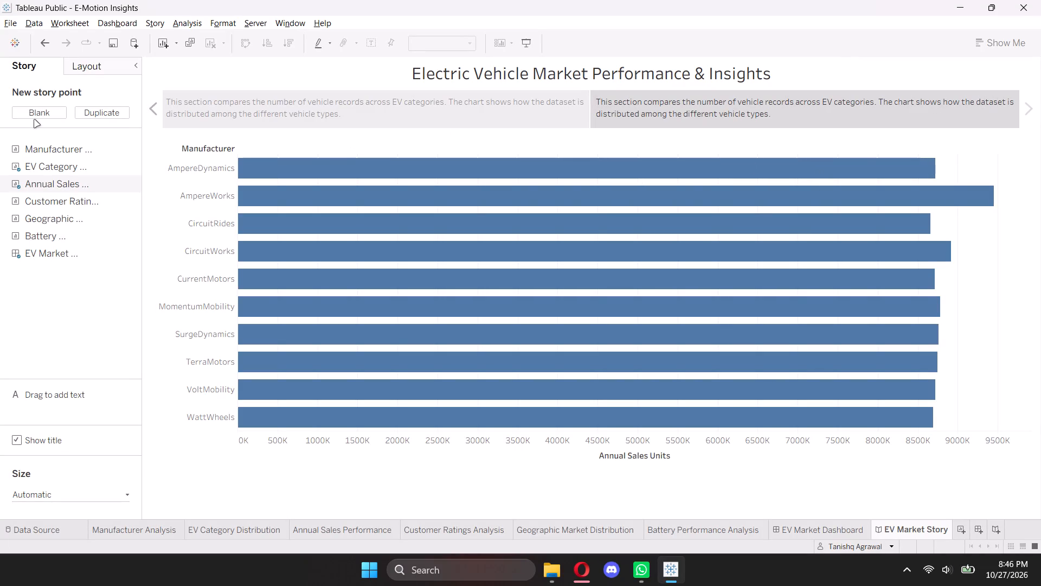
pyautogui.click(34, 109)
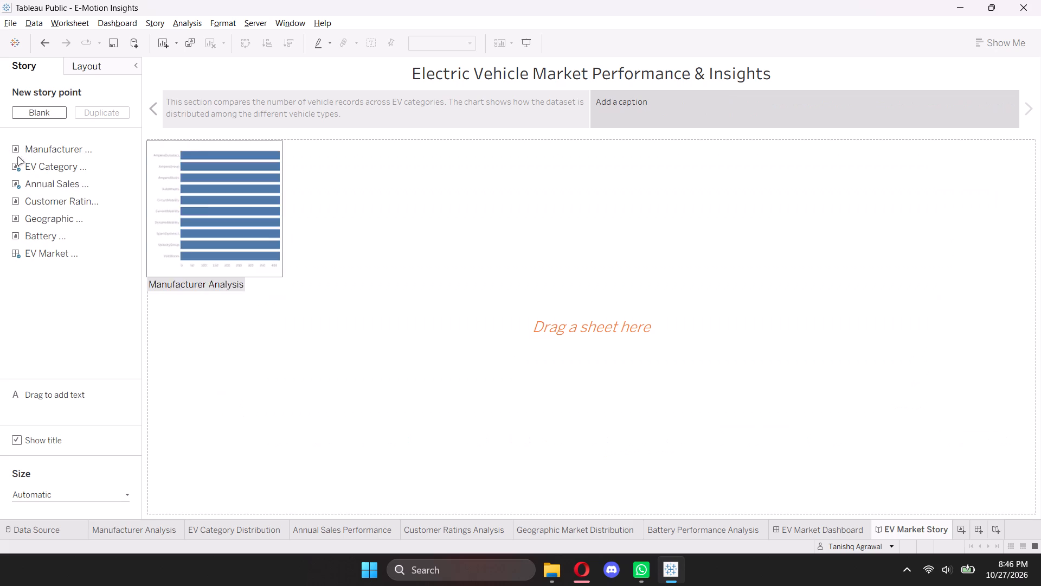
pyautogui.moveTo(36, 156); pyautogui.dragTo(289, 278)
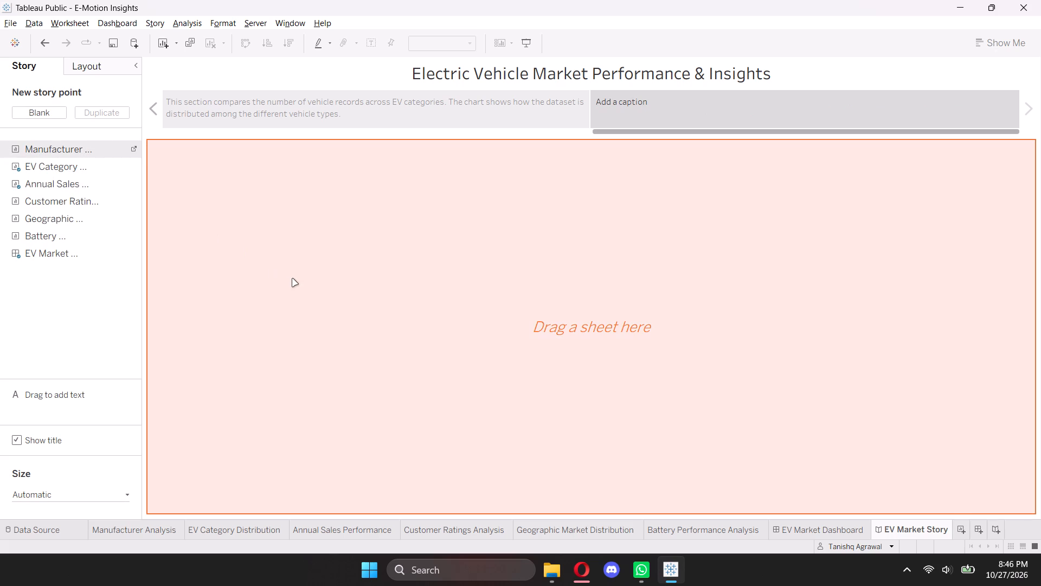
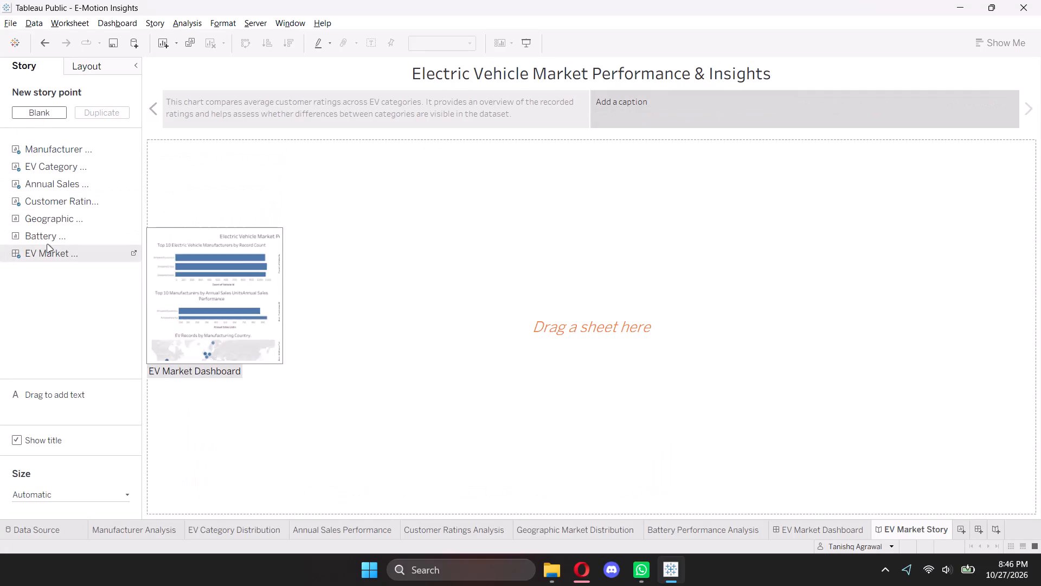
# Place the Geographic Market Distribution sheet in the blank, uncaptioned story point that follows the customer ratings point.
pyautogui.moveTo(46, 219); pyautogui.dragTo(417, 241)
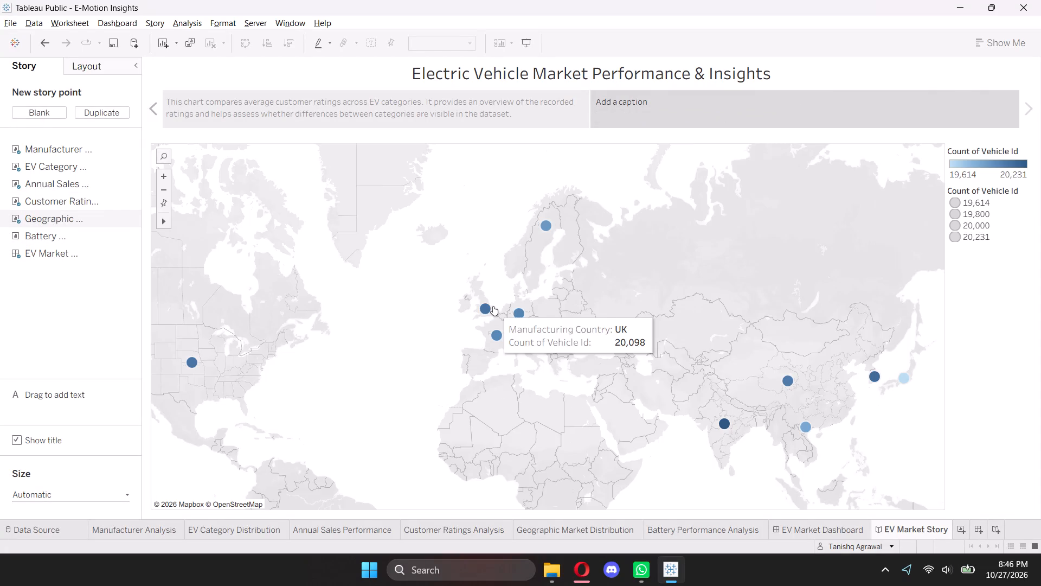
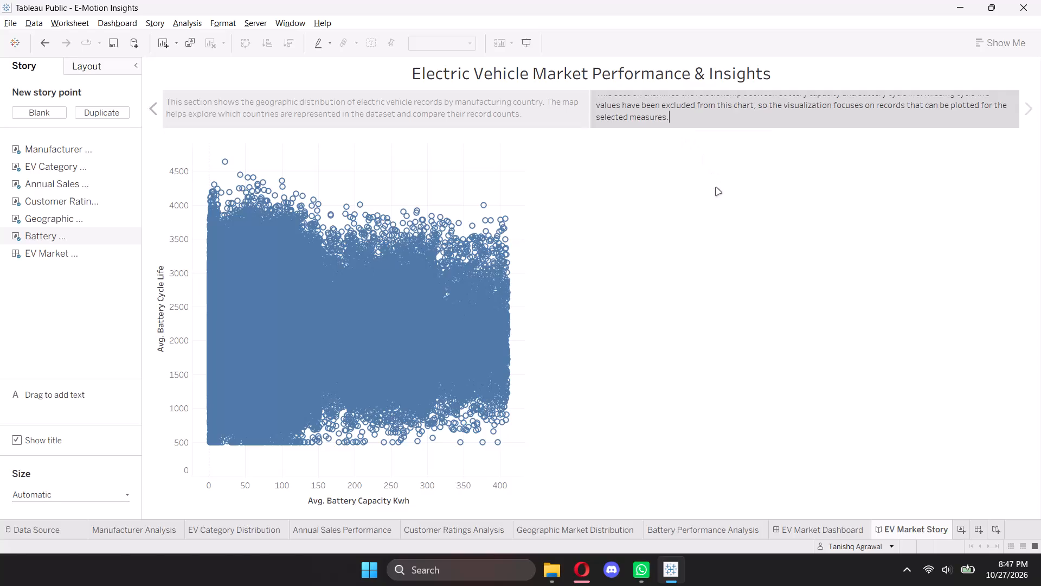
# Close the battery capacity and cycle life caption and add a blank story point after that point.
pyautogui.click(716, 187)
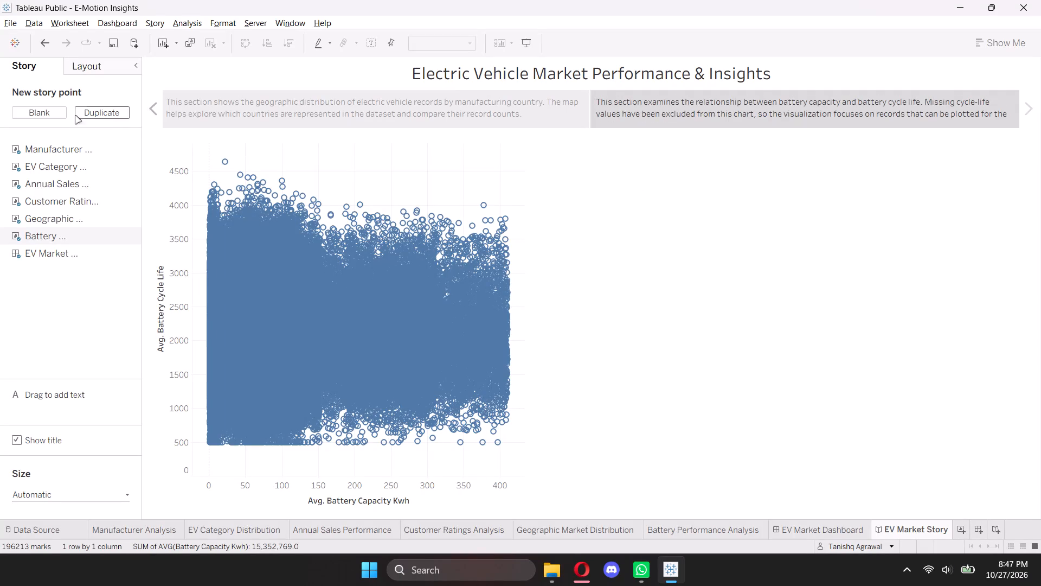
pyautogui.click(42, 110)
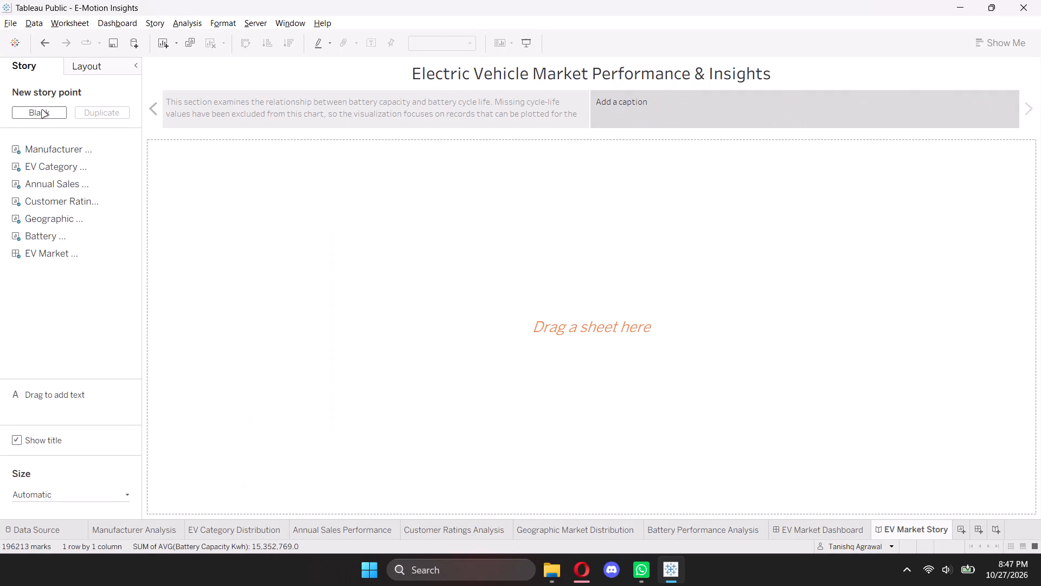
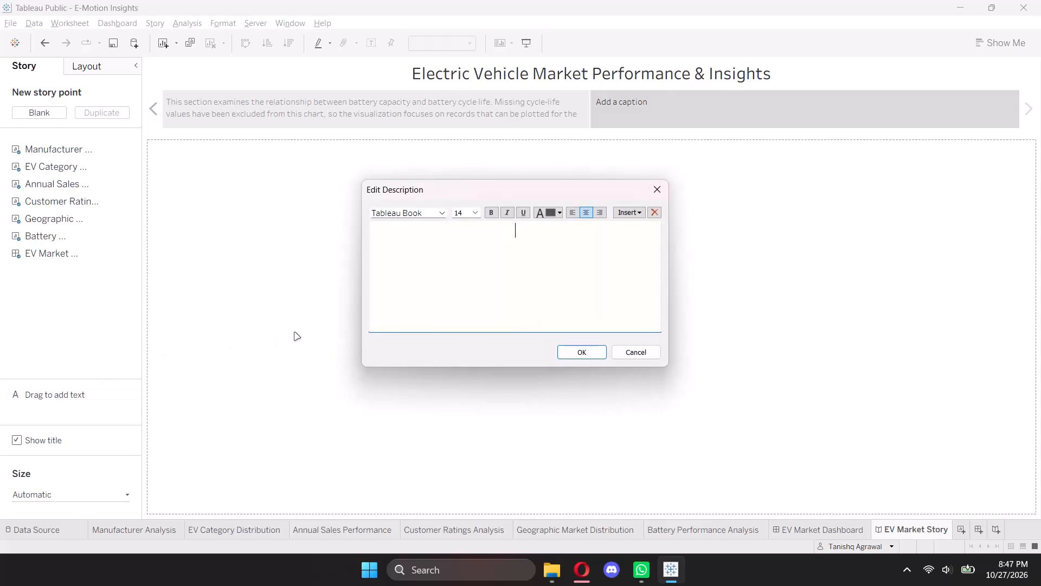
# Paste the copied "Key Insights and Conclusion" text, with its six numbered findings and closing paragraph, into the blank story point's description.
pyautogui.hotkey('ctrl', 'v')
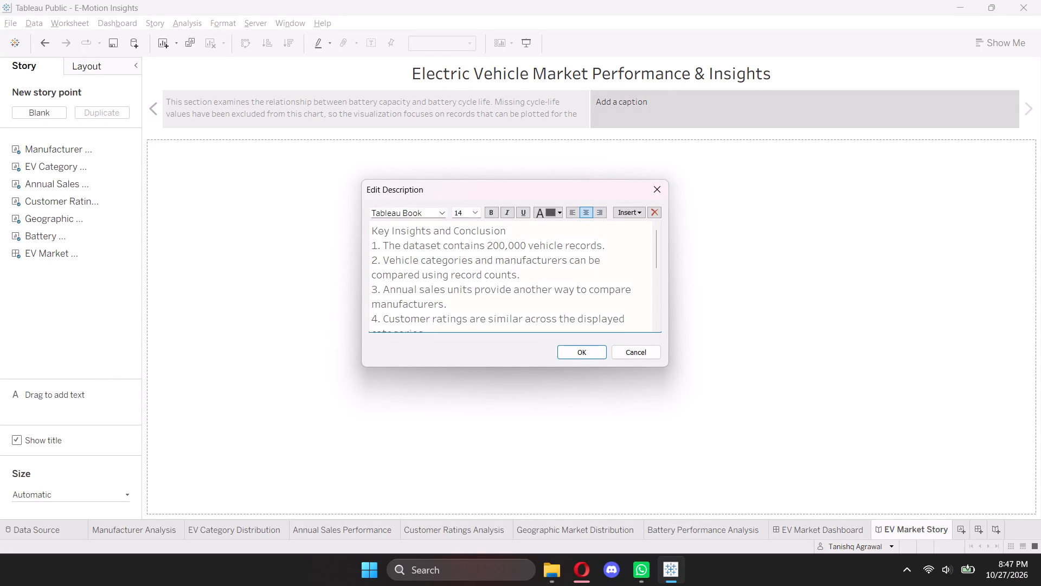
pyautogui.click(573, 359)
pyautogui.click(567, 349)
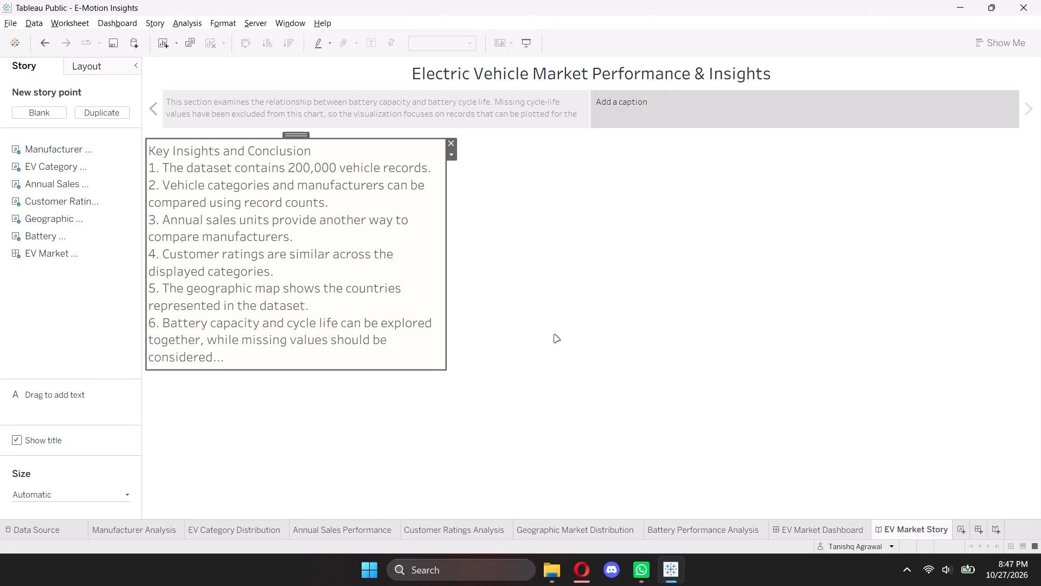
pyautogui.moveTo(447, 370); pyautogui.dragTo(726, 488)
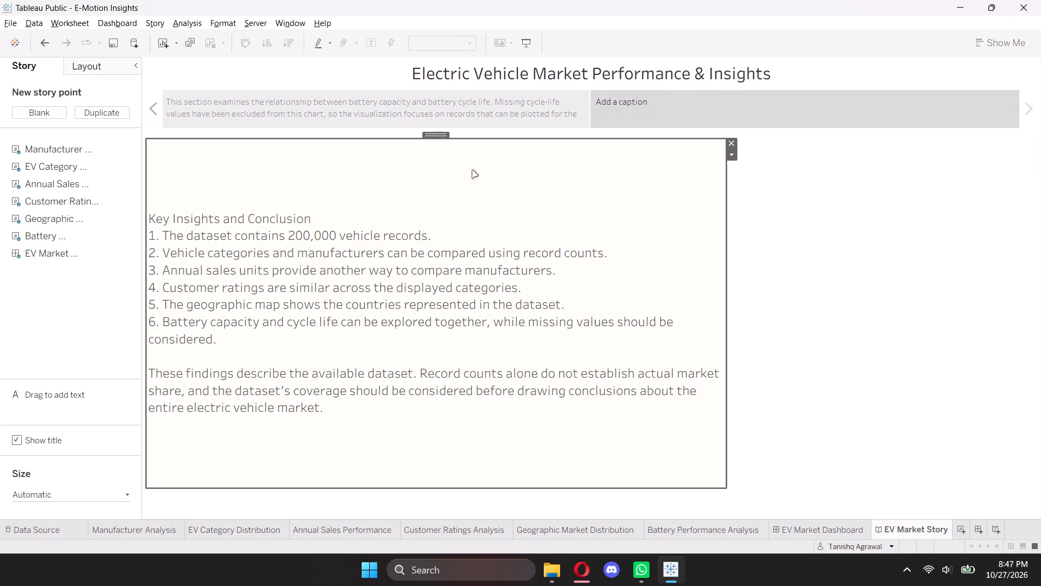
pyautogui.moveTo(435, 133); pyautogui.dragTo(541, 129)
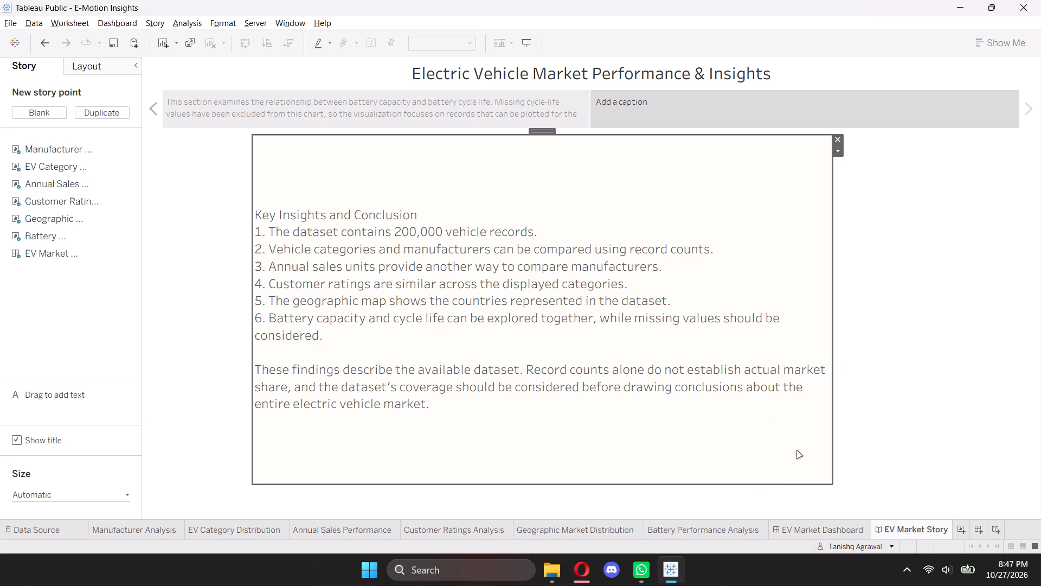
pyautogui.moveTo(831, 483); pyautogui.dragTo(754, 461)
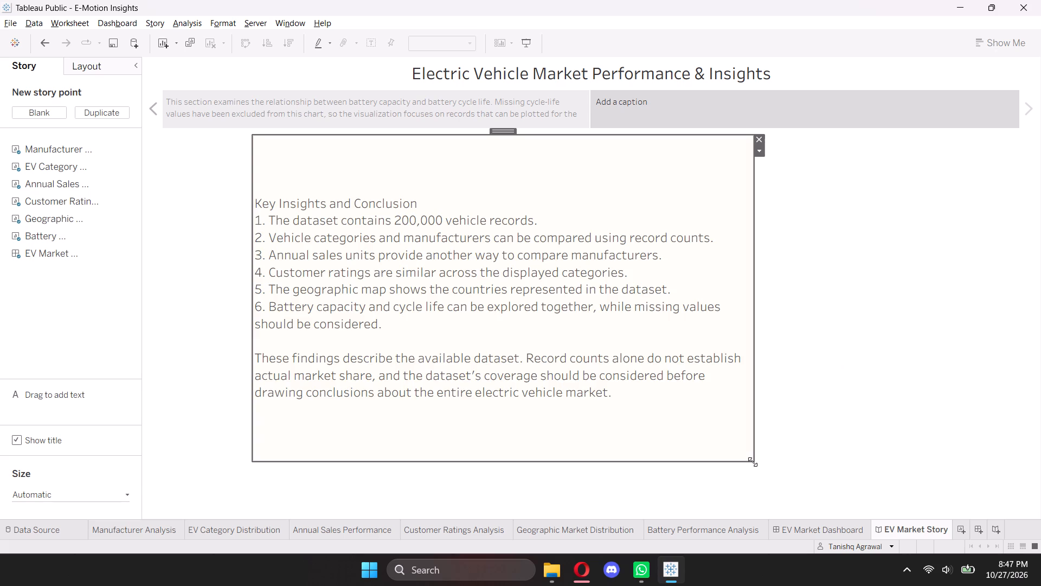
pyautogui.moveTo(753, 462); pyautogui.dragTo(754, 417)
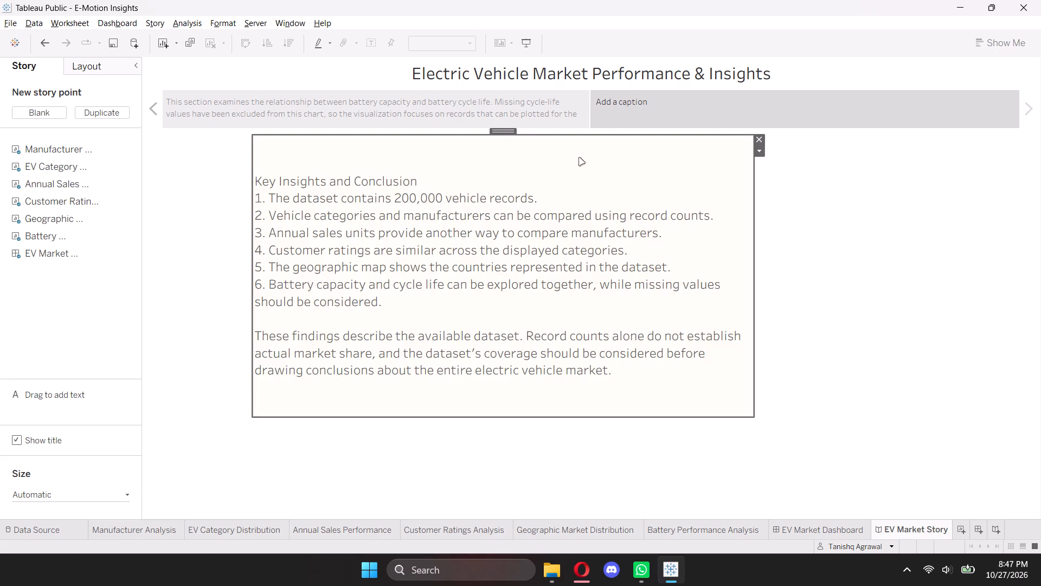
pyautogui.moveTo(501, 129); pyautogui.dragTo(557, 156)
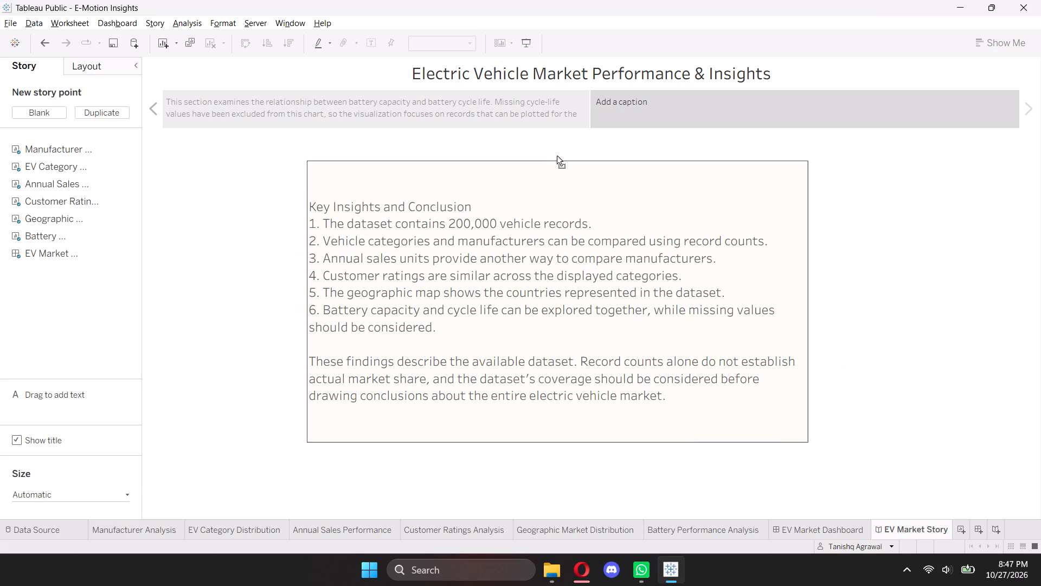
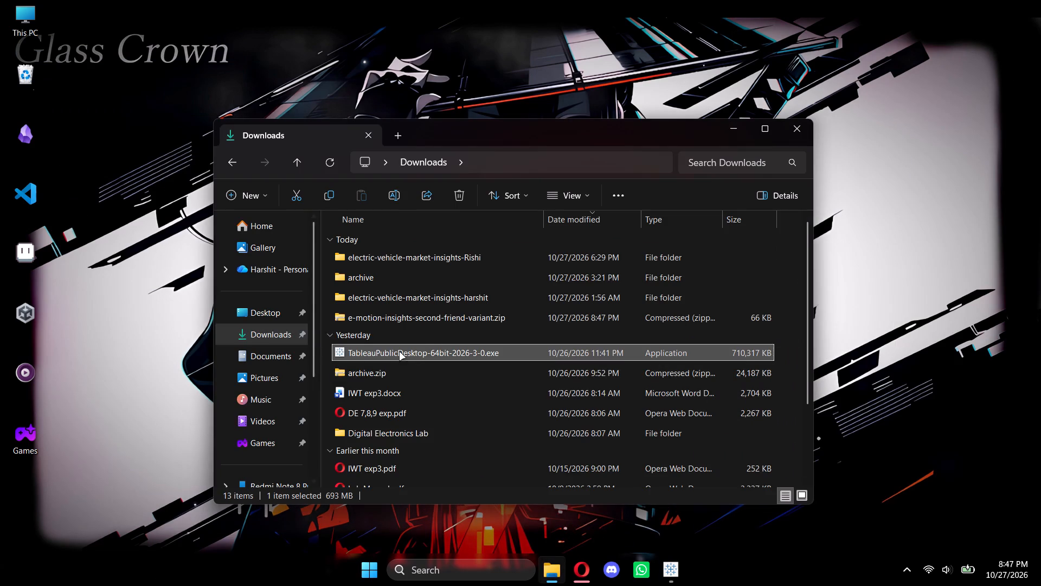
pyautogui.click(435, 317)
pyautogui.rightClick(457, 316)
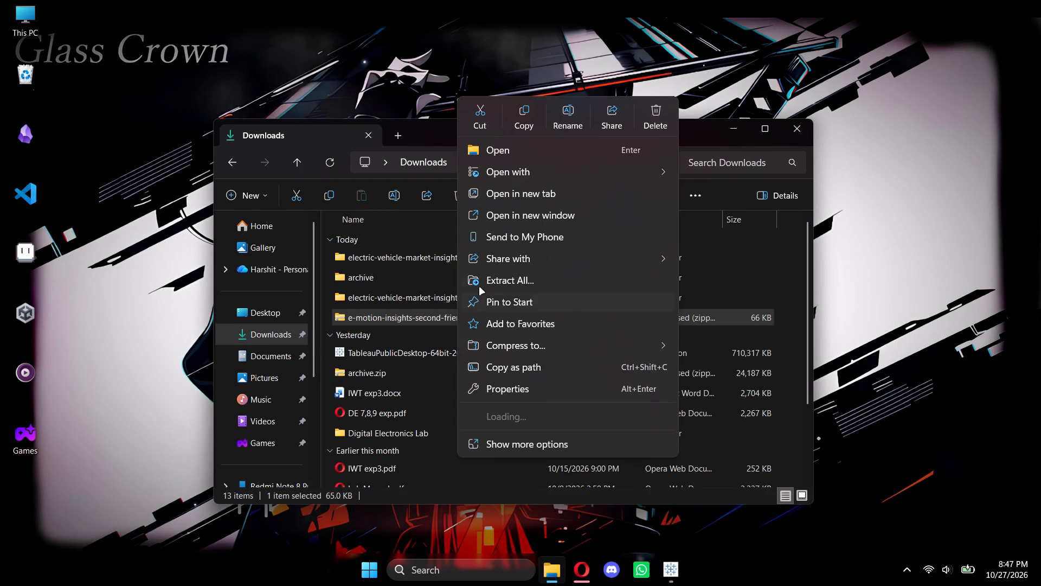
pyautogui.click(708, 457)
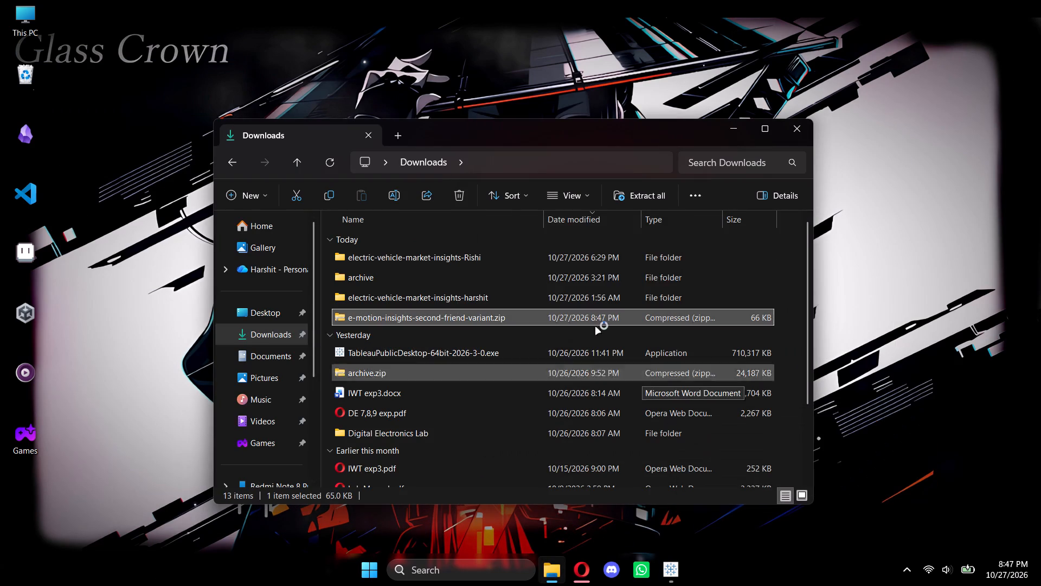
pyautogui.click(458, 194)
# Inside the extracted e-motion-insights-second-friend-variant folder, rename the electric-vehicle-market-insights folder as electric-vehicle-market-insights-tanishq.
pyautogui.doubleClick(479, 312)
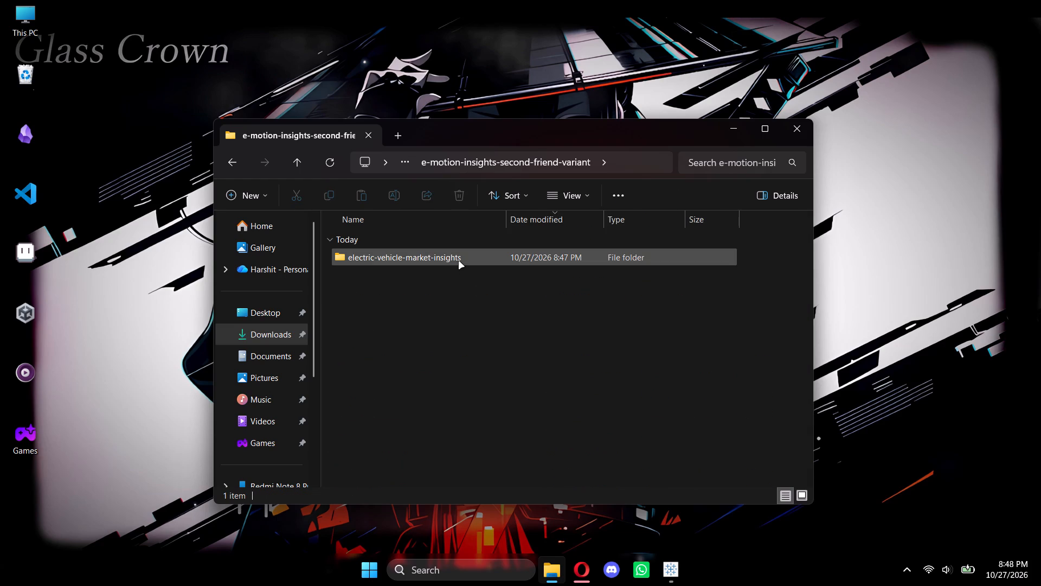
pyautogui.click(459, 261)
pyautogui.click(420, 256)
pyautogui.press('Right')
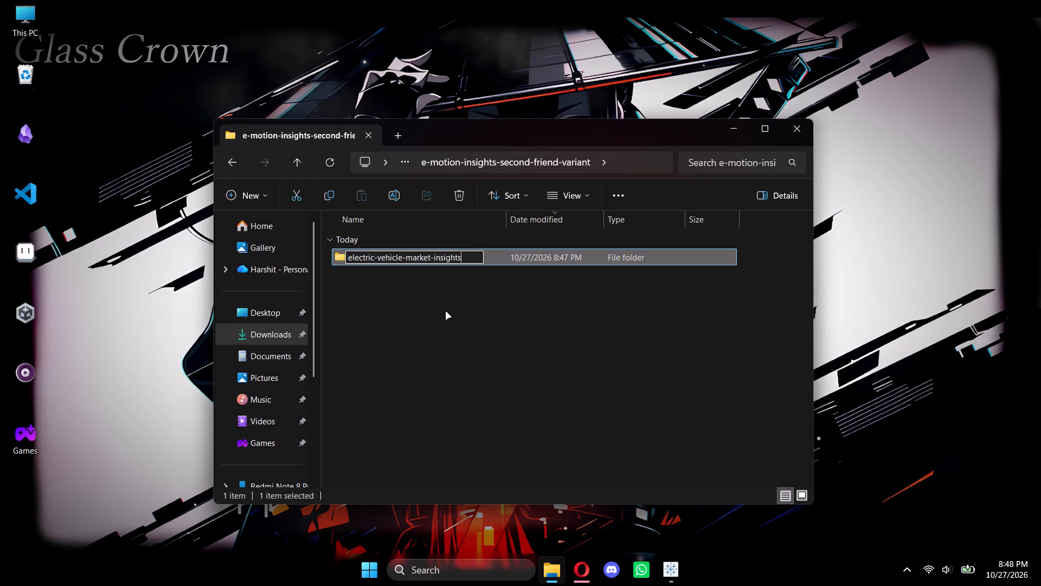
pyautogui.write('-tanishq')
pyautogui.press('Return')
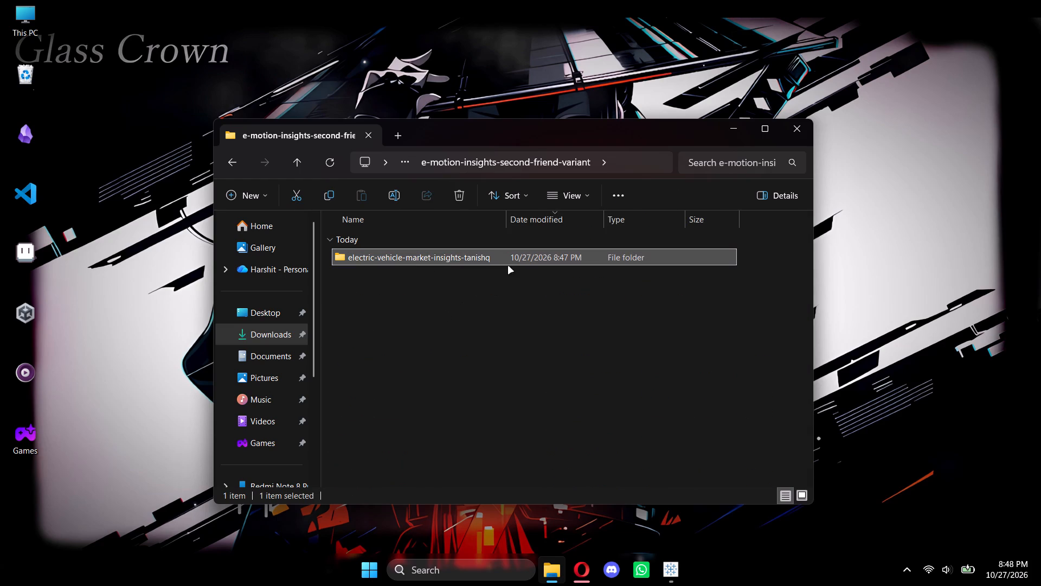
# Open the electric-vehicle-market-insights-tanishq project folder.
pyautogui.doubleClick(510, 254)
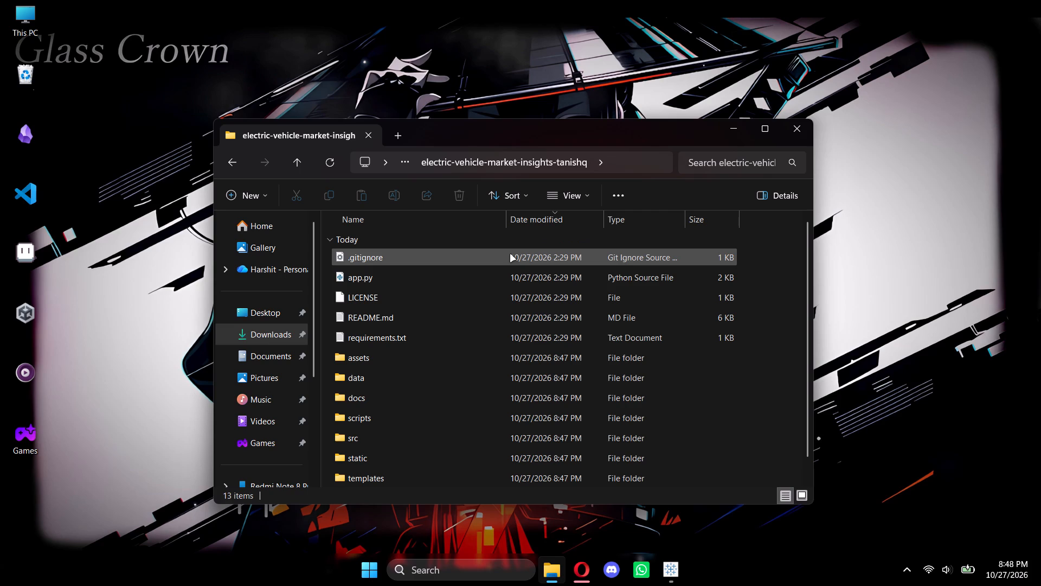
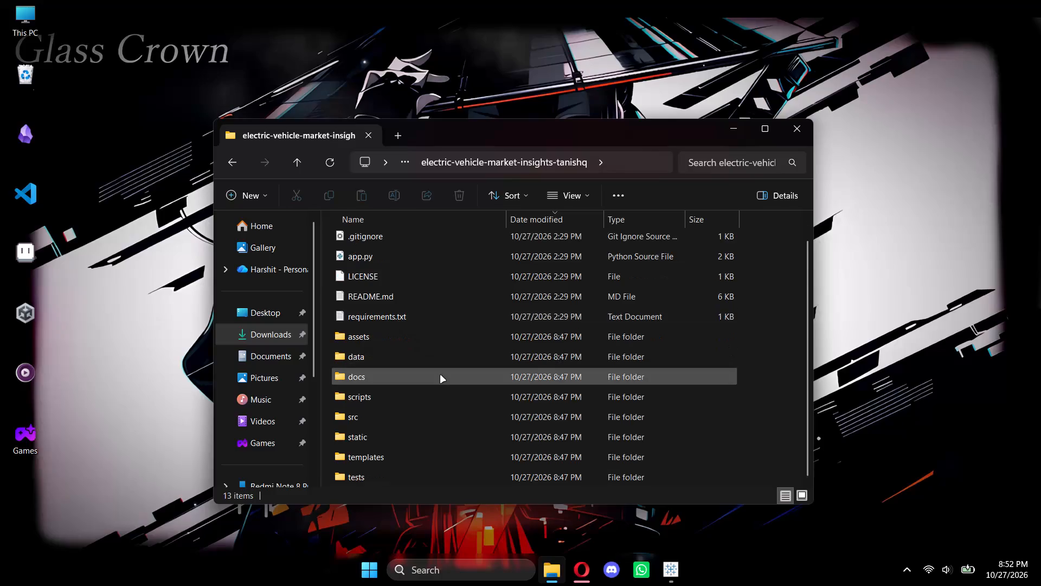
# Move the electric-vehicle-market-insights-tanishq folder out of e-motion-insights-second-friend-variant into the Downloads folder.
pyautogui.scroll(7, 445, 374)
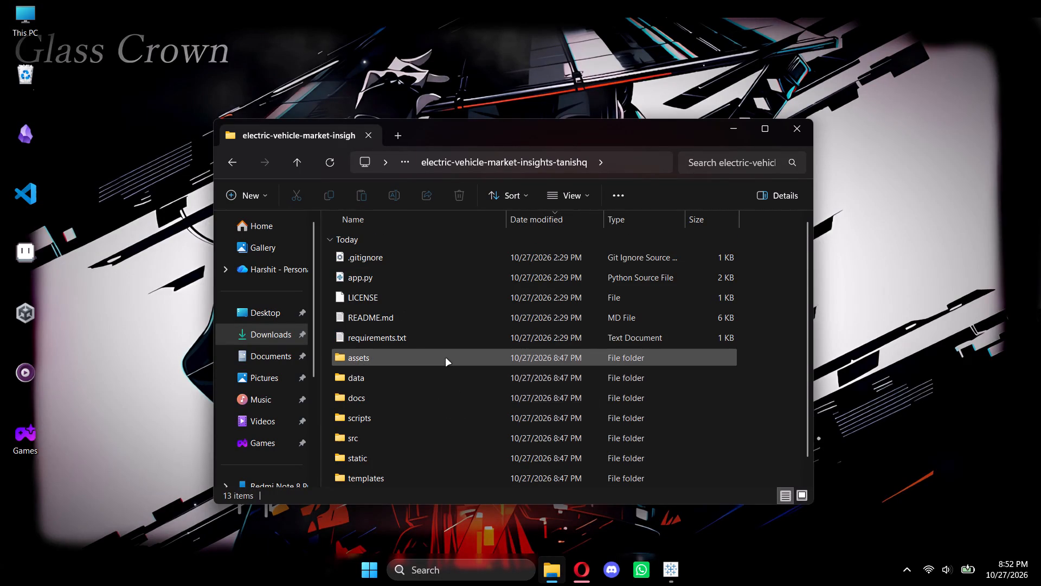
pyautogui.scroll(-5, 441, 375)
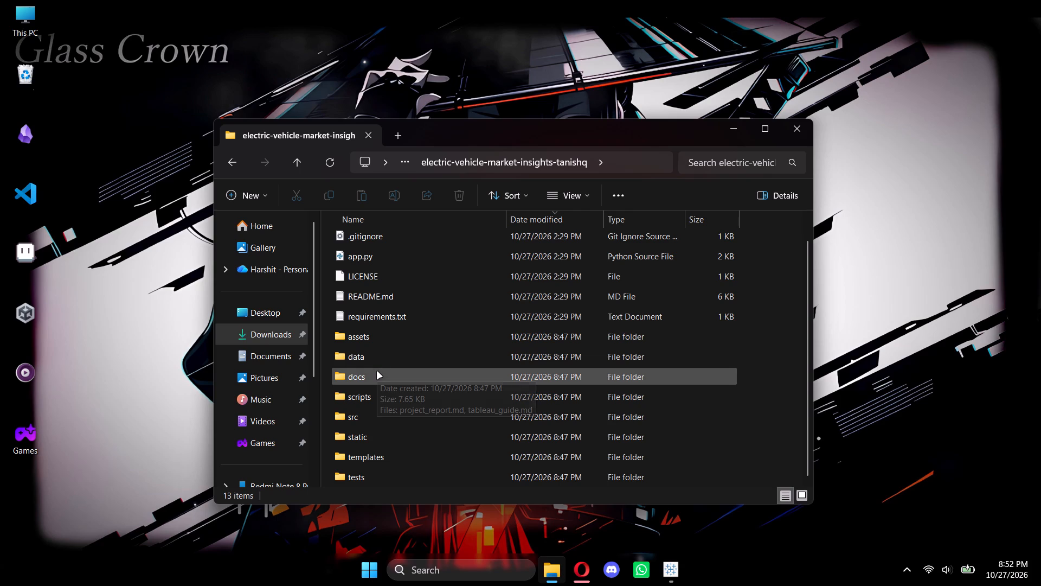
pyautogui.click(275, 334)
pyautogui.doubleClick(425, 291)
pyautogui.click(435, 271)
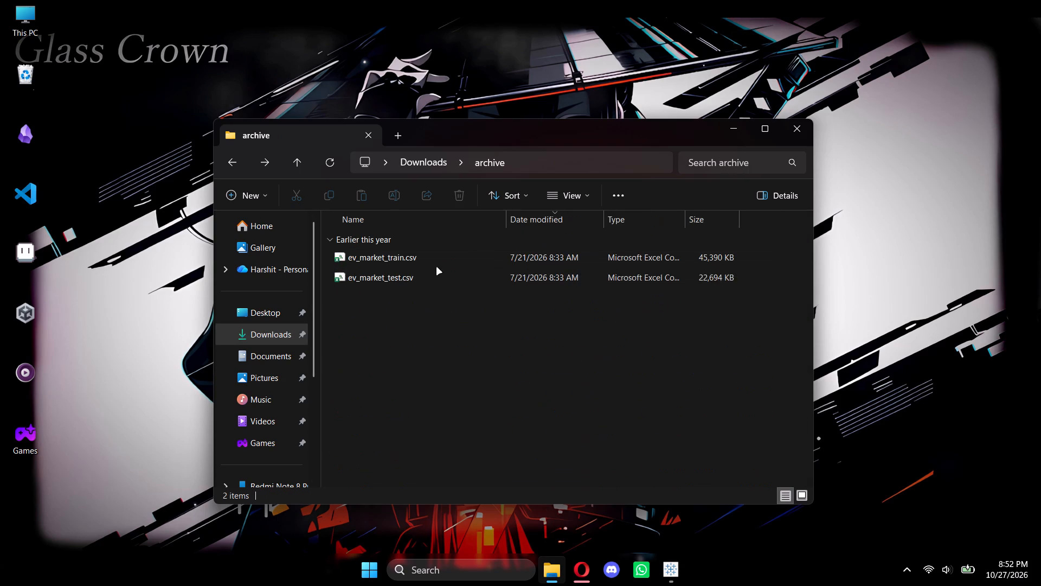
pyautogui.doubleClick(456, 257)
pyautogui.click(456, 257)
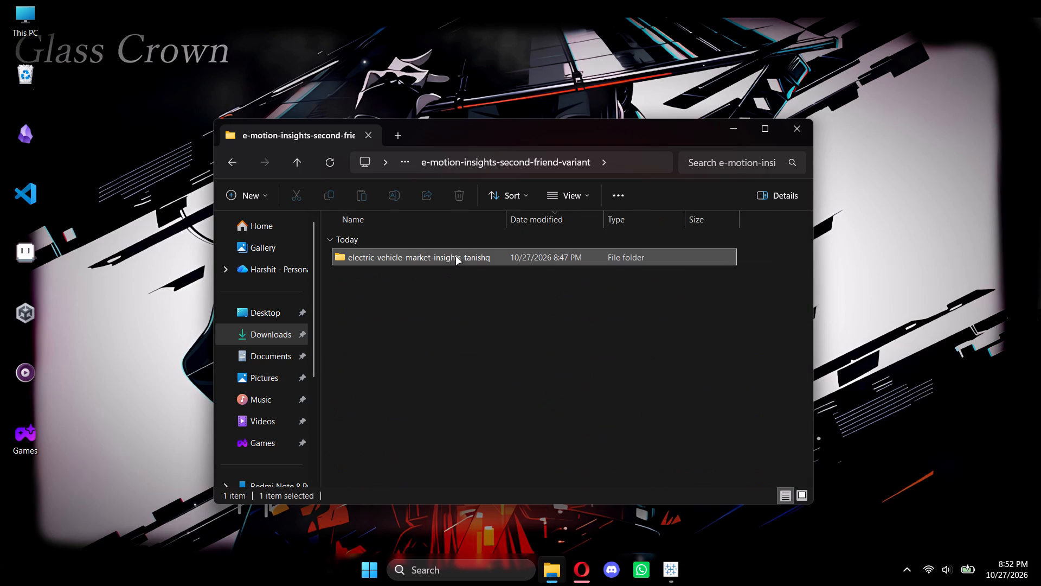
pyautogui.hotkey('ctrl', 'x')
pyautogui.click(457, 197)
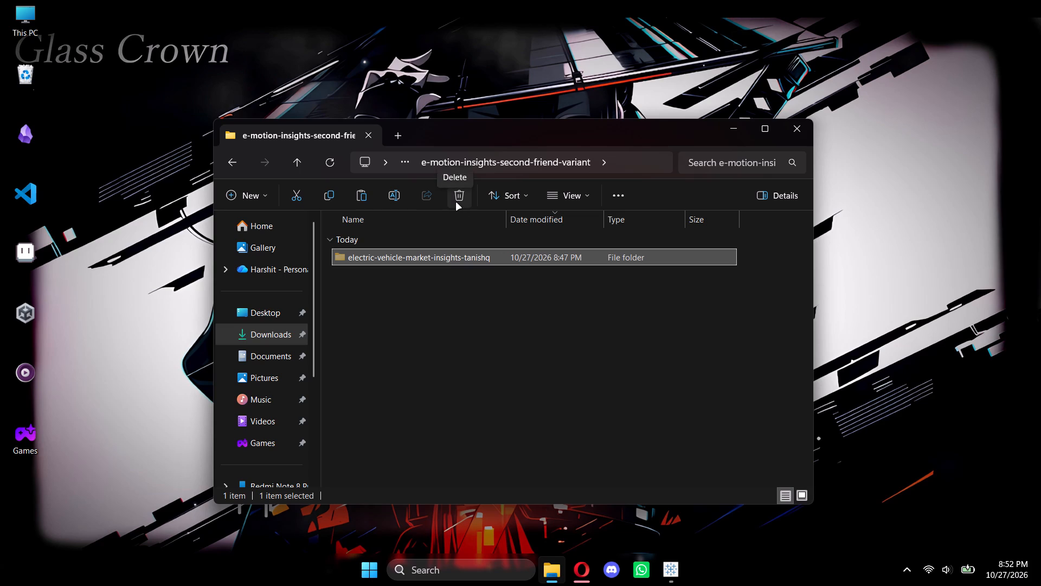
pyautogui.click(468, 290)
pyautogui.hotkey('ctrl', 'v')
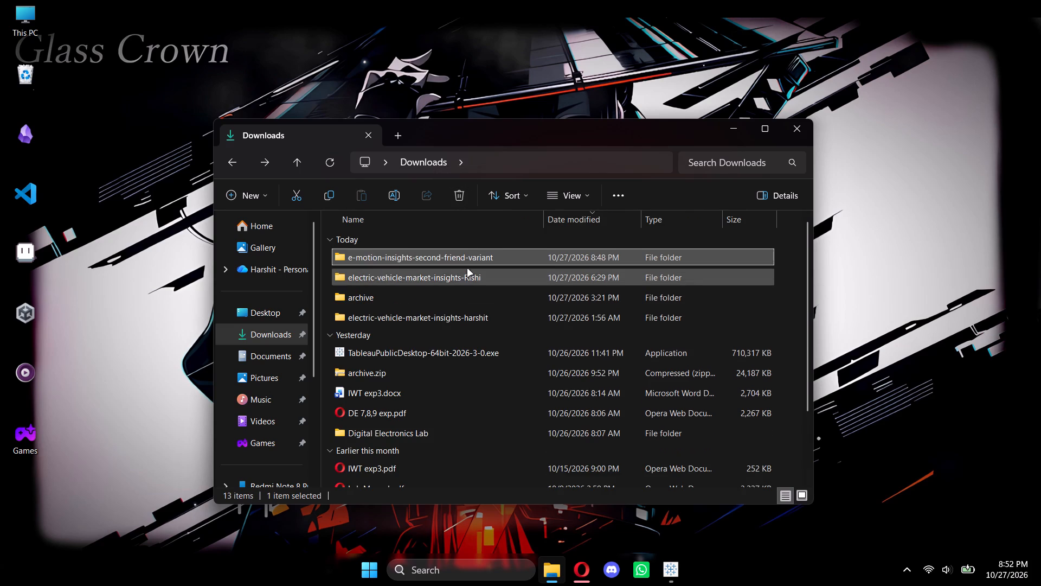
# Delete the emptied e-motion-insights-second-friend-variant folder from Downloads and refresh the file list.
pyautogui.click(474, 259)
pyautogui.click(455, 189)
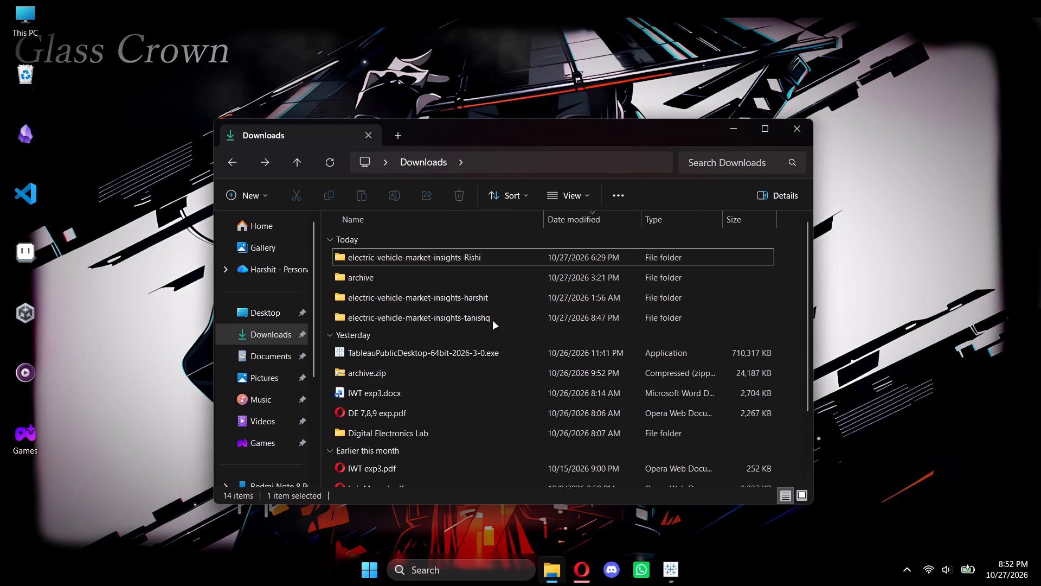
pyautogui.click(332, 163)
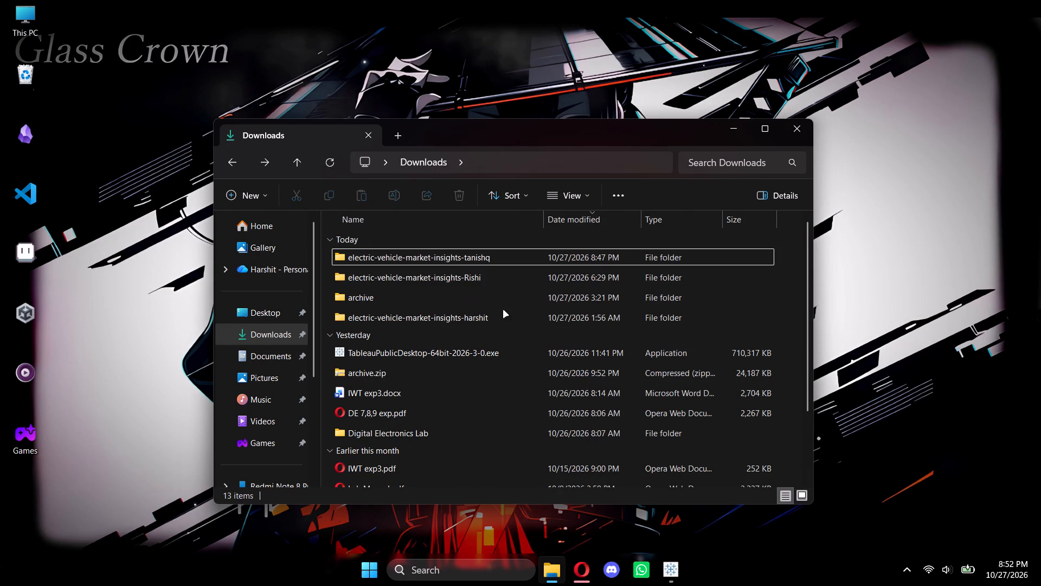
# Copy ev_market_train.csv from the archive folder into the data folder of electric-vehicle-market-insights-tanishq.
pyautogui.doubleClick(517, 256)
pyautogui.click(517, 256)
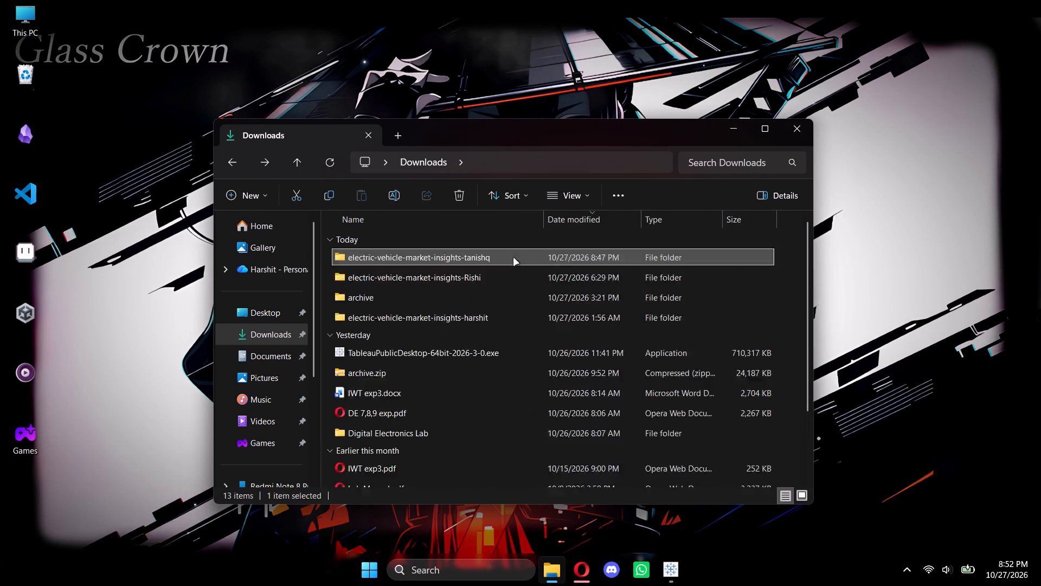
pyautogui.doubleClick(490, 296)
pyautogui.click(492, 259)
pyautogui.hotkey('ctrl', 'c')
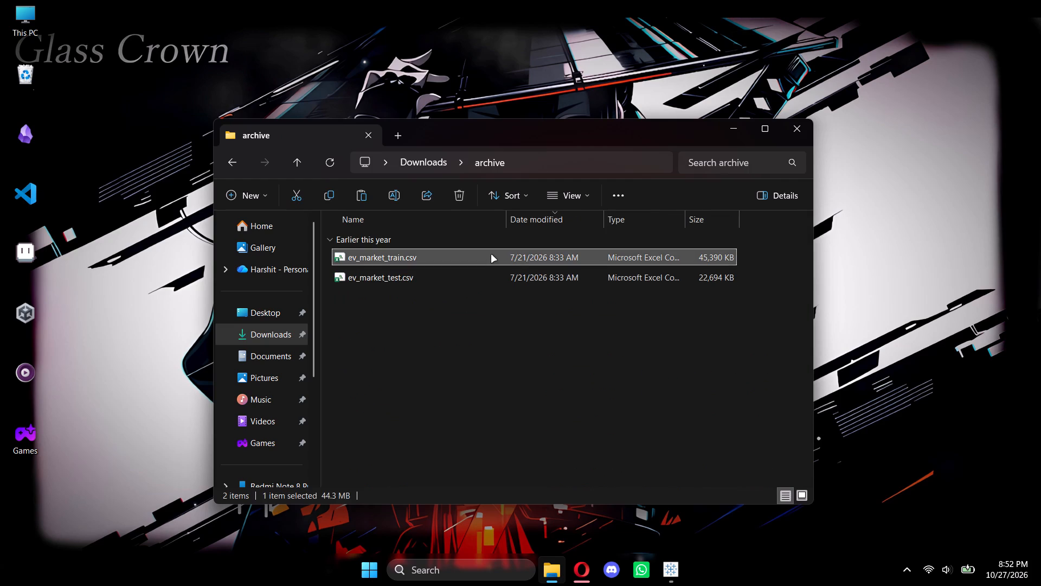
pyautogui.click(491, 254)
pyautogui.doubleClick(505, 254)
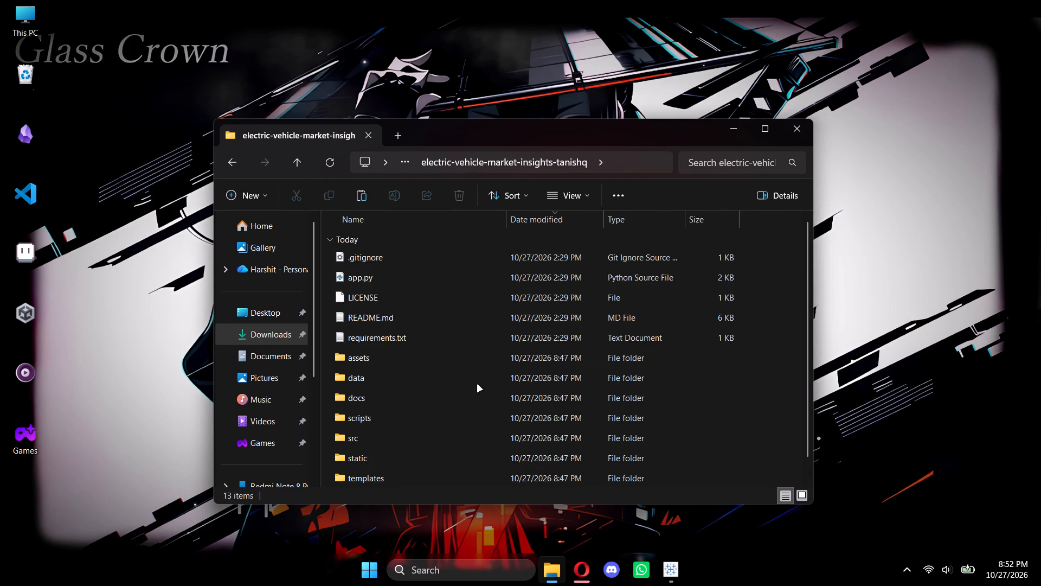
pyautogui.doubleClick(466, 375)
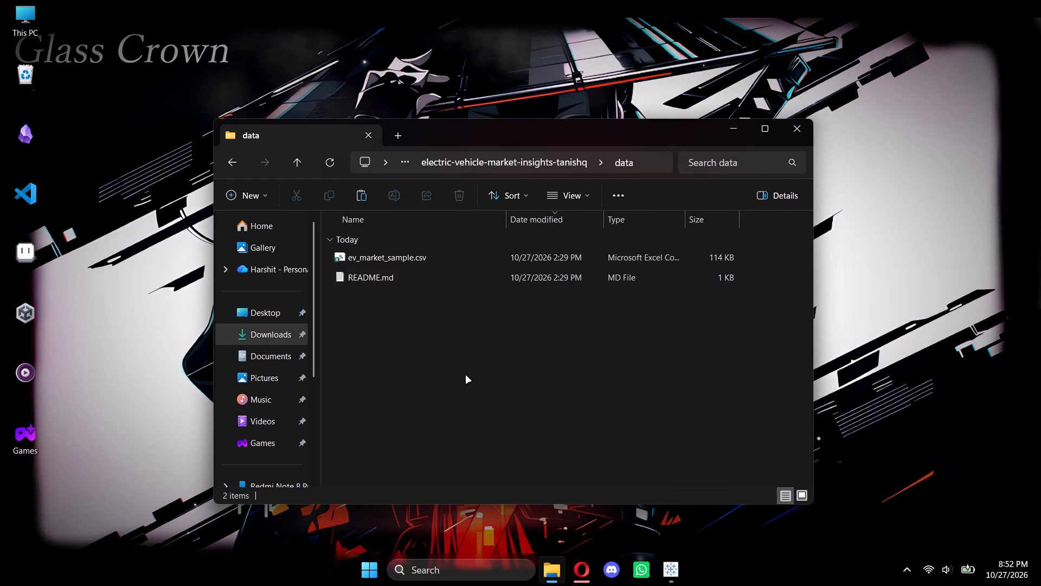
pyautogui.hotkey('ctrl', 'v')
pyautogui.click(475, 392)
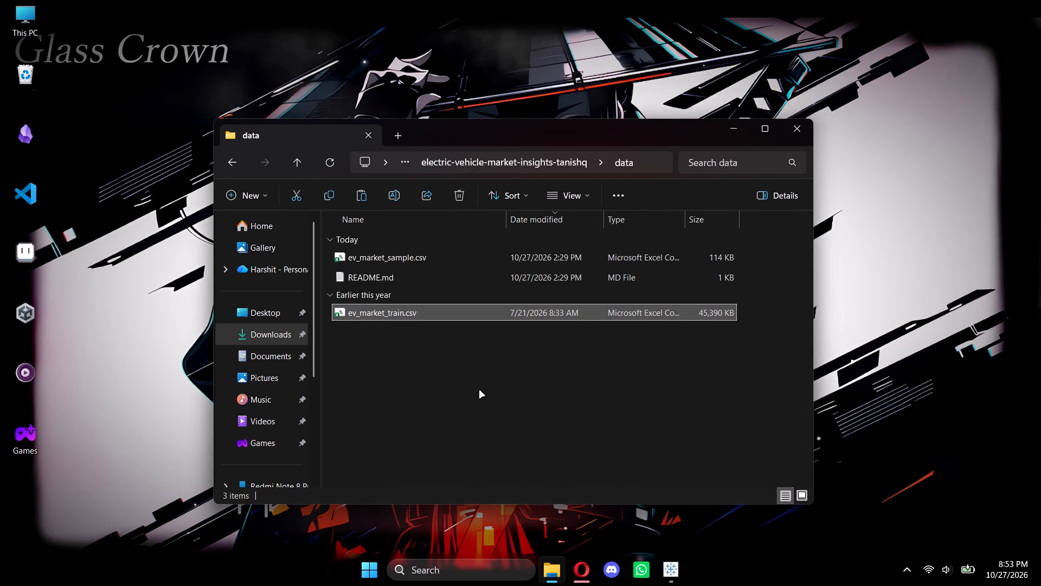
# Open Visual Studio Code and remove the old electric-vehicle-market-insights folder from the workspace.
pyautogui.doubleClick(24, 192)
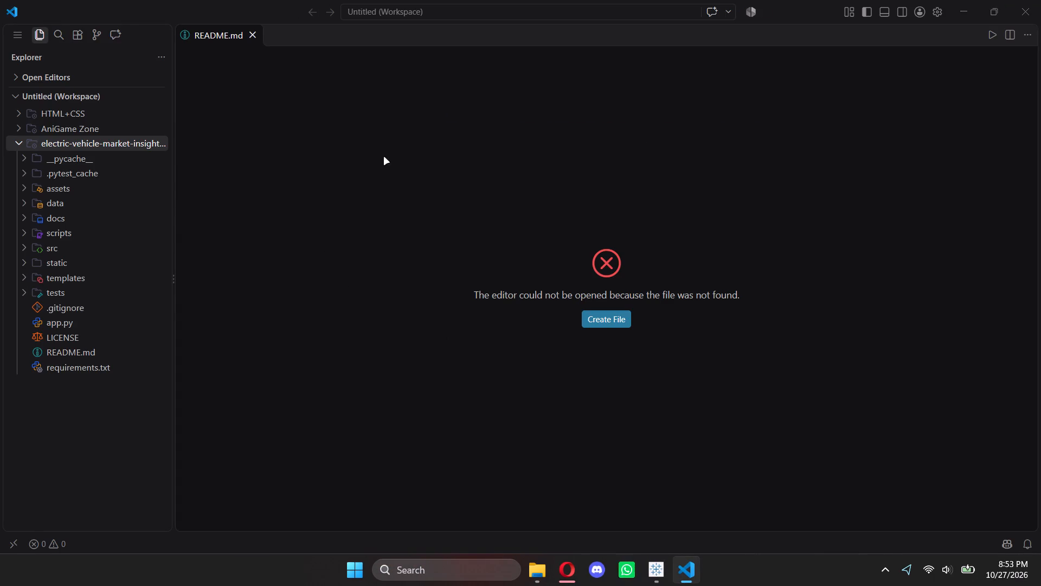
pyautogui.click(20, 143)
pyautogui.rightClick(53, 142)
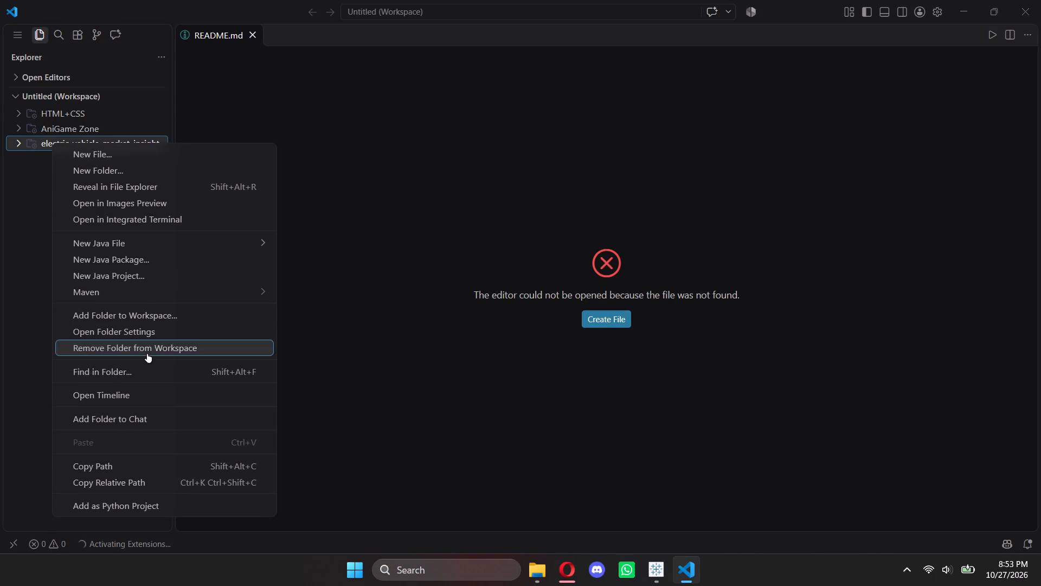
pyautogui.click(147, 351)
# Add the electric-vehicle-market-insights-tanishq folder from Downloads to the workspace.
pyautogui.rightClick(57, 167)
pyautogui.click(118, 337)
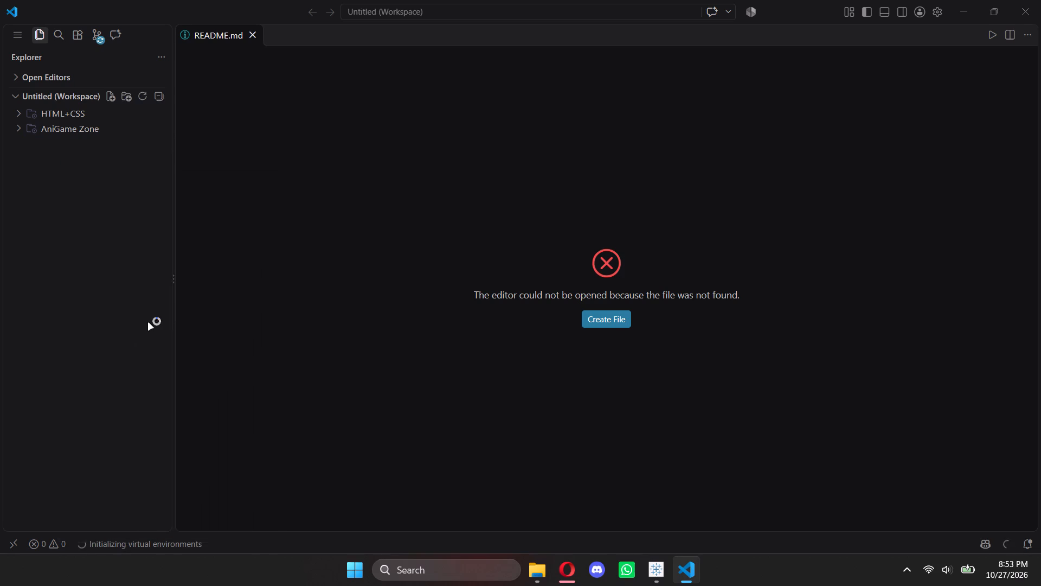
pyautogui.scroll(3, 55, 183)
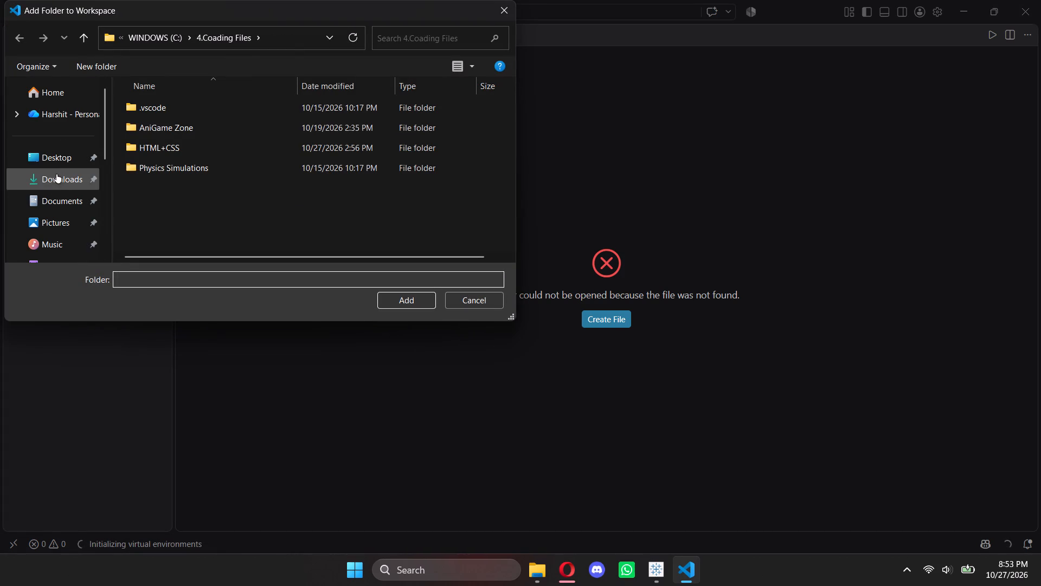
pyautogui.click(55, 174)
pyautogui.click(295, 126)
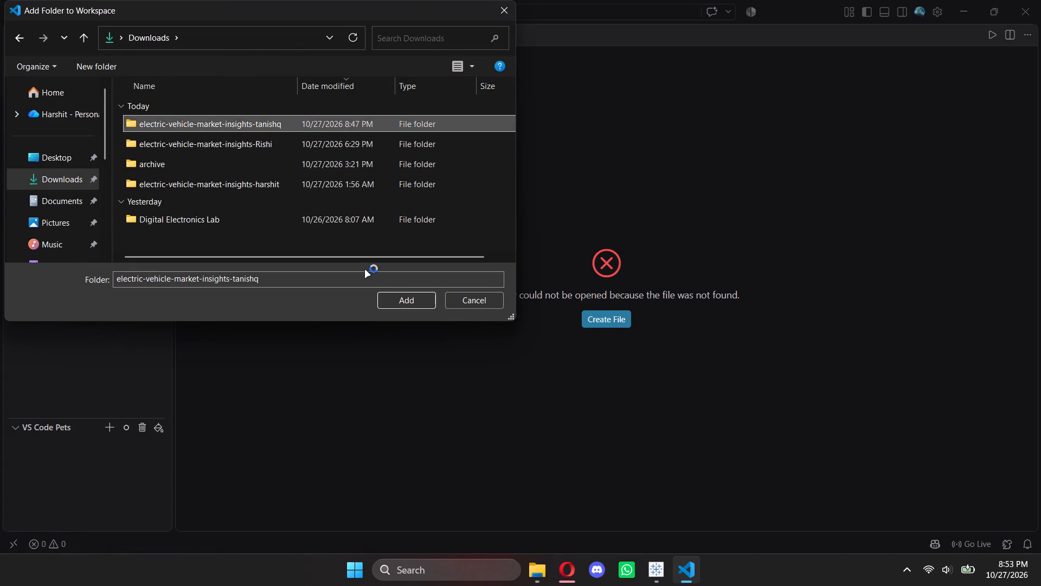
pyautogui.click(394, 305)
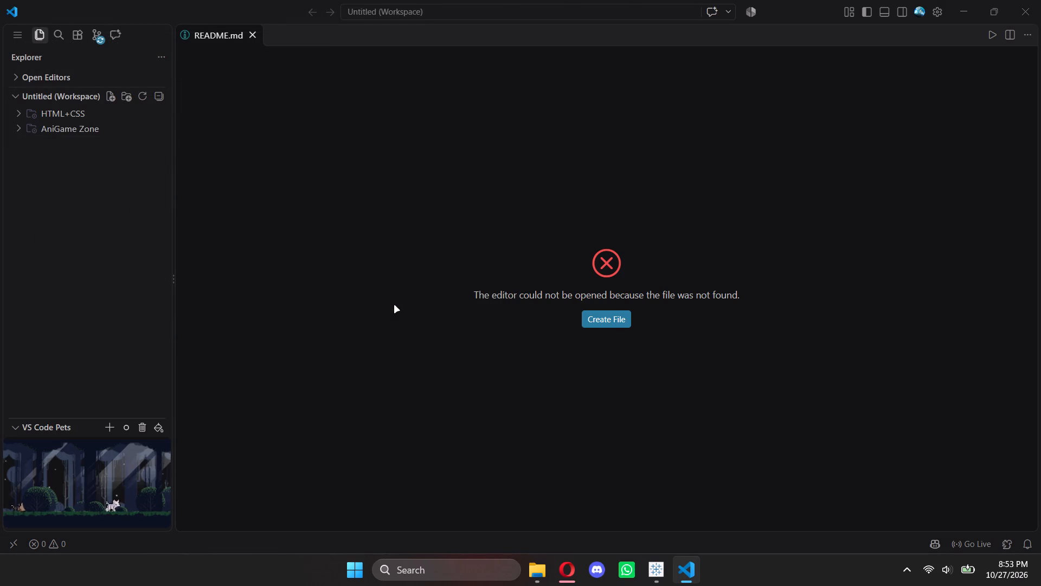
pyautogui.click(621, 313)
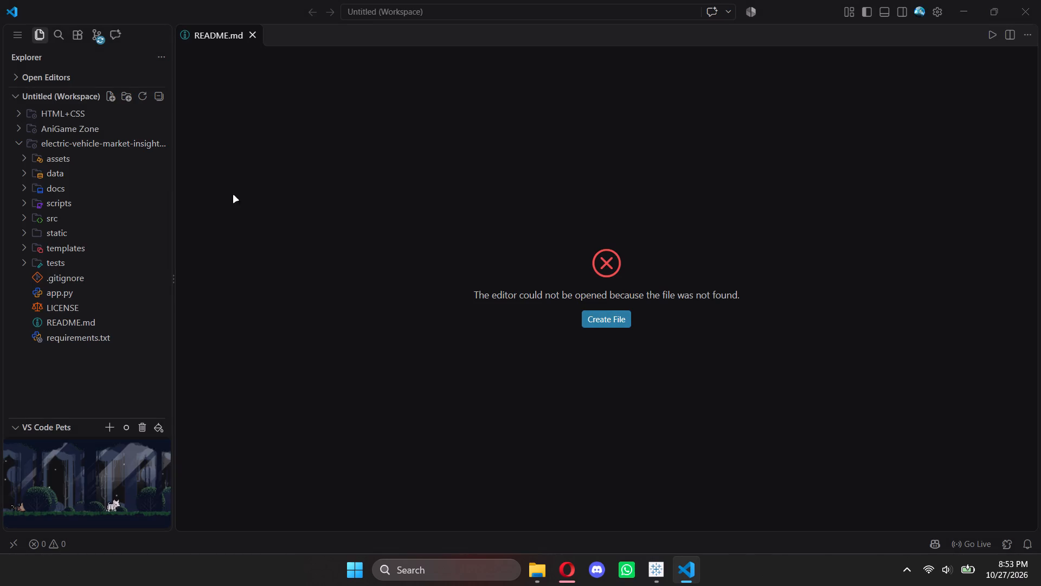
# Examine the project's subfolders in the file tree, including data, assets, docs and tests.
pyautogui.click(23, 175)
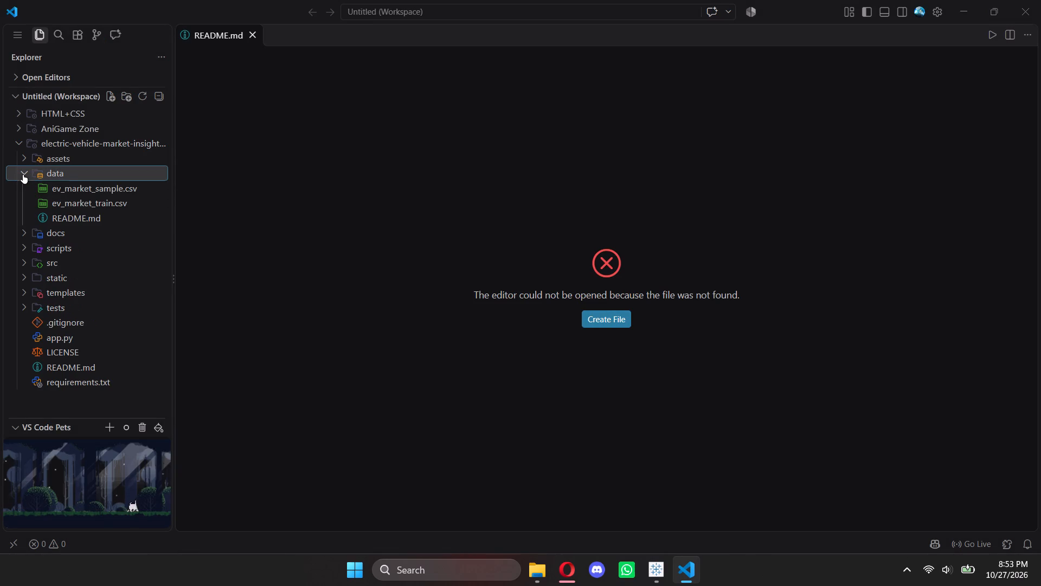
pyautogui.click(23, 175)
pyautogui.doubleClick(24, 172)
pyautogui.click(19, 159)
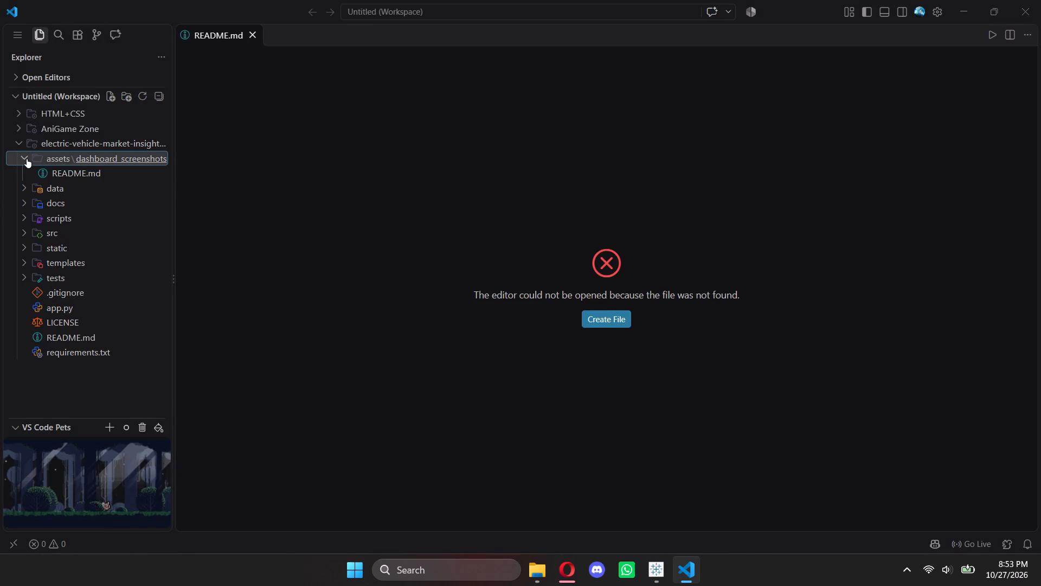
pyautogui.click(22, 158)
pyautogui.click(21, 188)
pyautogui.click(21, 188)
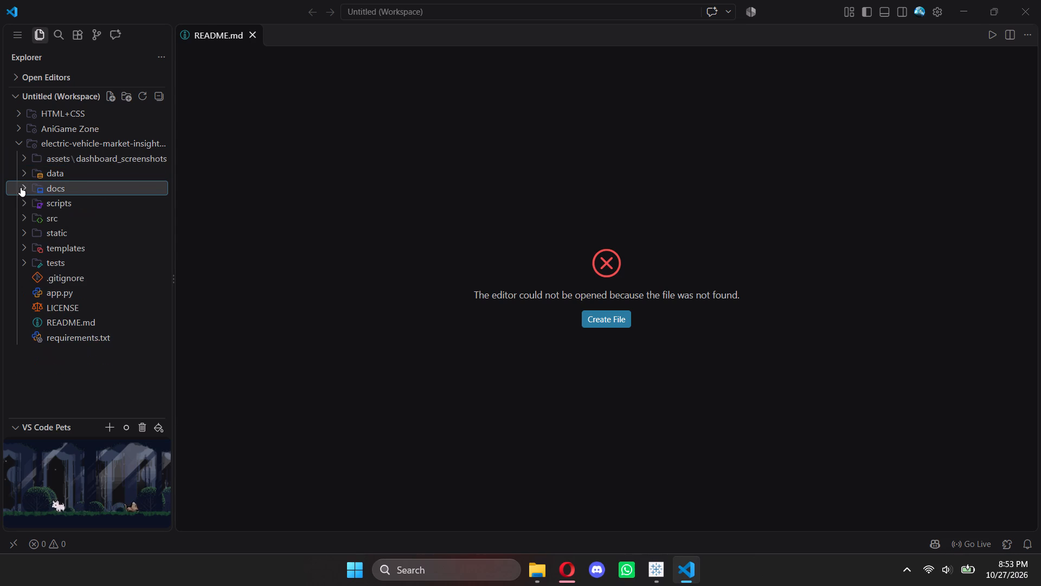
pyautogui.click(17, 259)
pyautogui.click(17, 259)
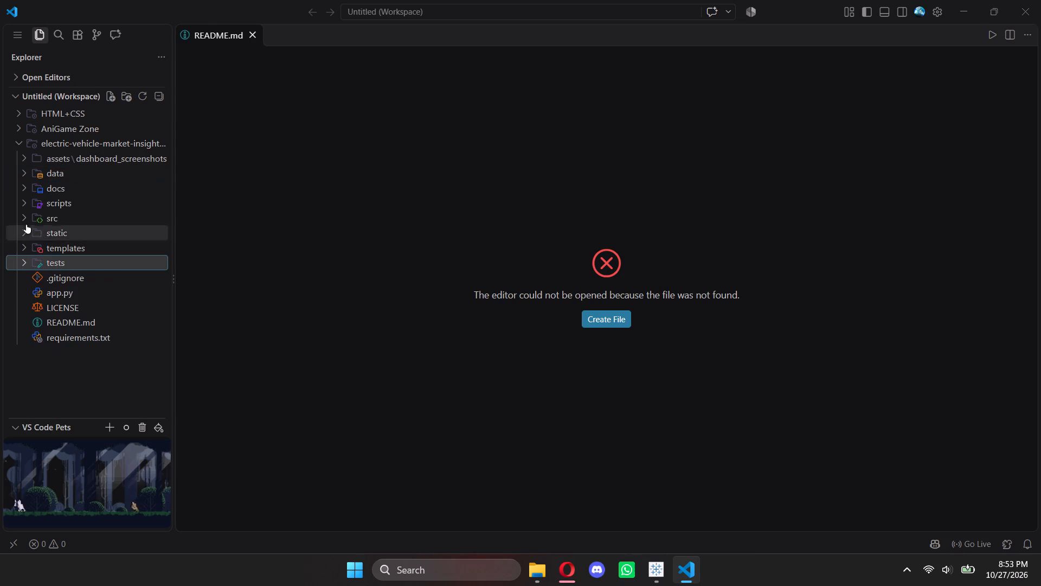
pyautogui.click(86, 145)
pyautogui.rightClick(94, 145)
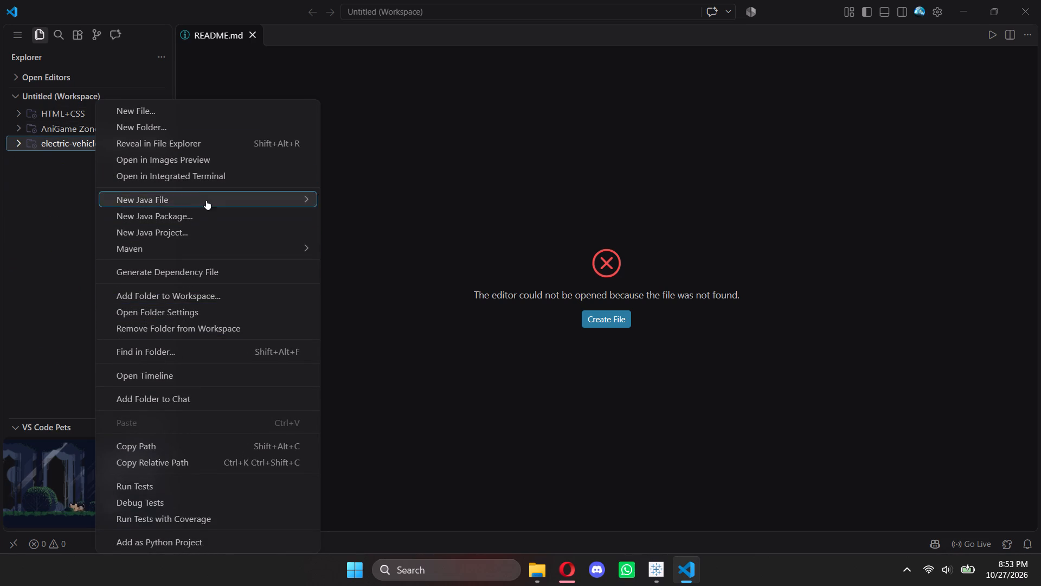
pyautogui.click(208, 176)
pyautogui.click(255, 32)
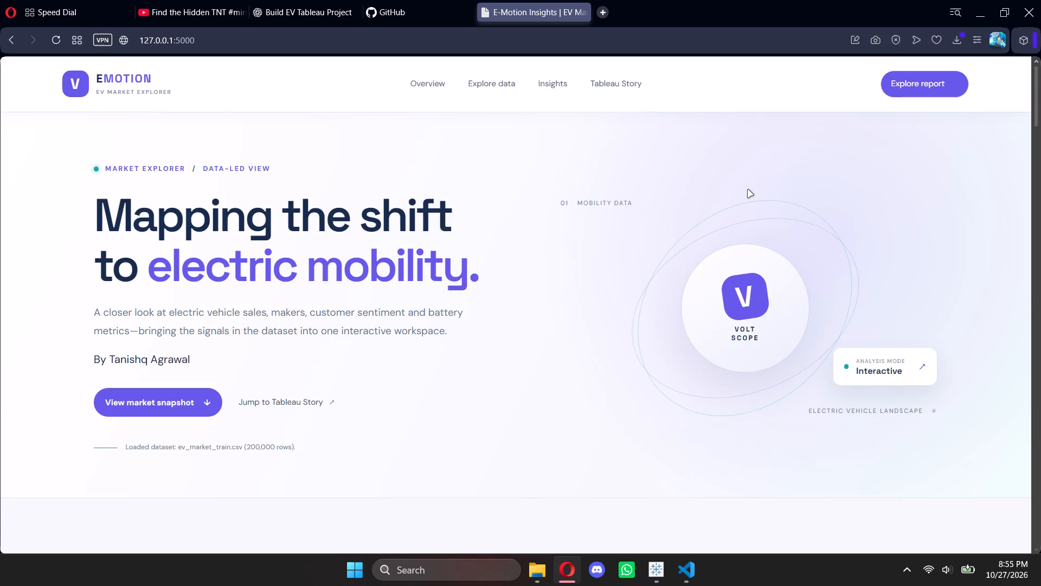
# Filter the market snapshot to manufacturer AmpereDynamics, region Europe, category Electric Truck and model year 2020, and update the view.
pyautogui.scroll(-1, 537, 306)
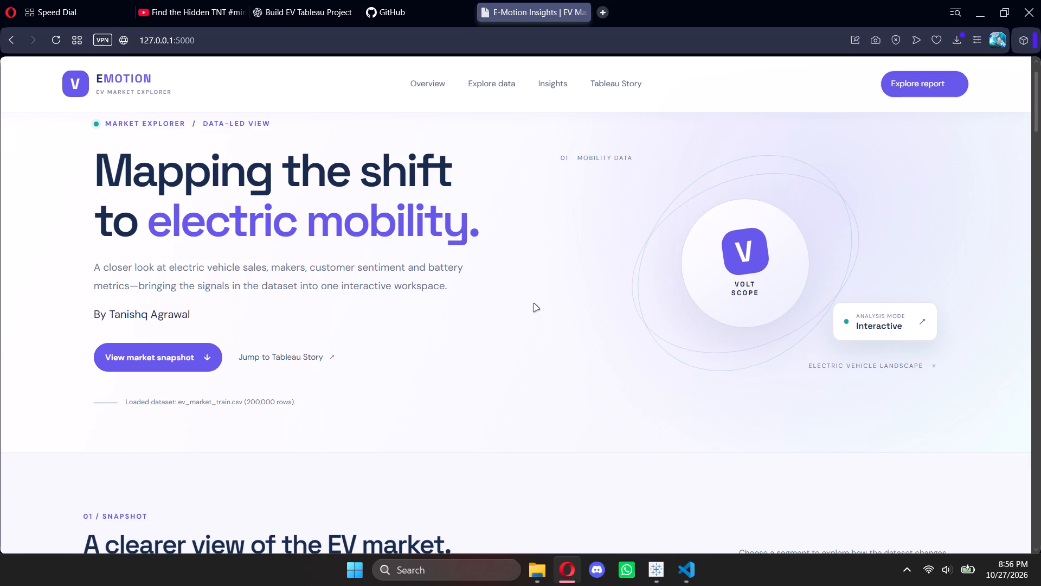
pyautogui.scroll(-9, 534, 303)
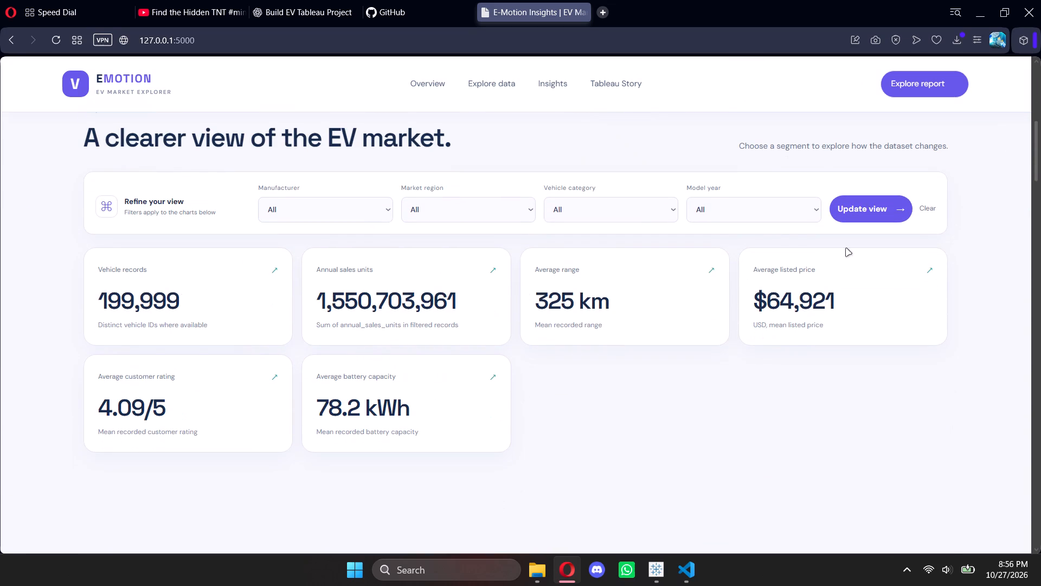
pyautogui.click(389, 209)
pyautogui.click(350, 277)
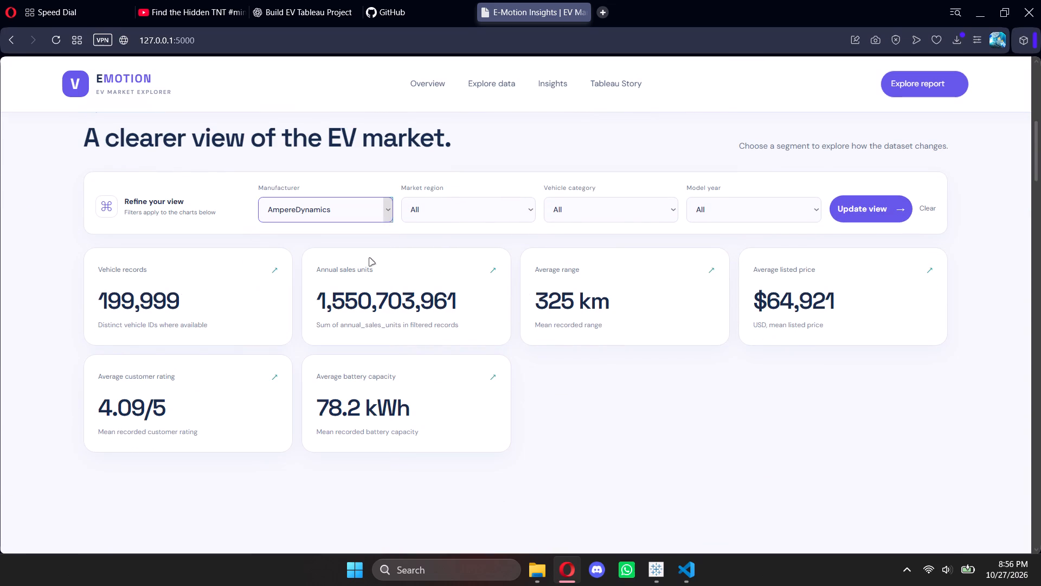
pyautogui.click(447, 204)
pyautogui.click(449, 283)
pyautogui.click(606, 205)
pyautogui.click(593, 300)
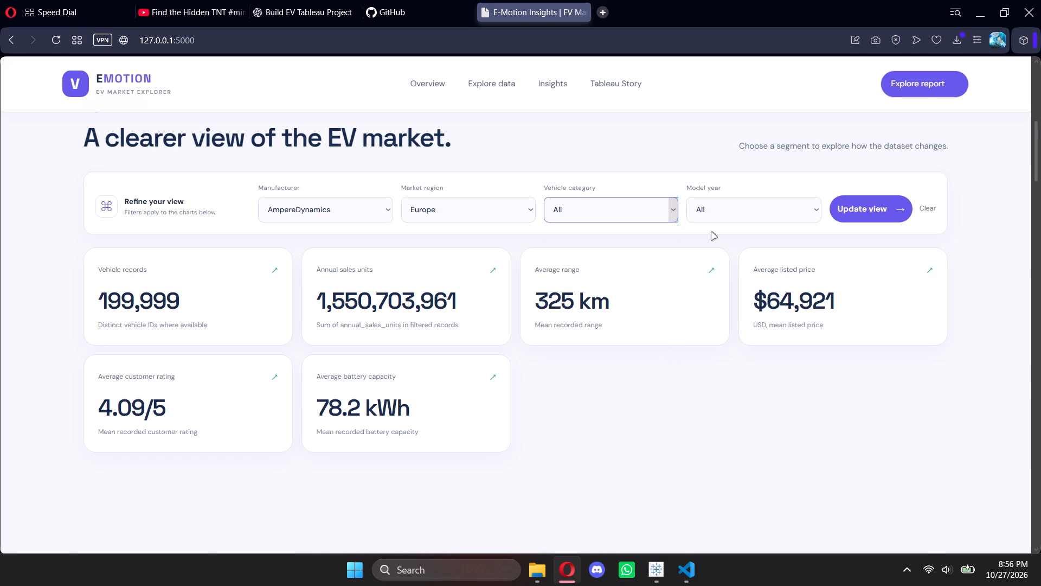
pyautogui.click(753, 200)
pyautogui.click(753, 273)
pyautogui.click(850, 211)
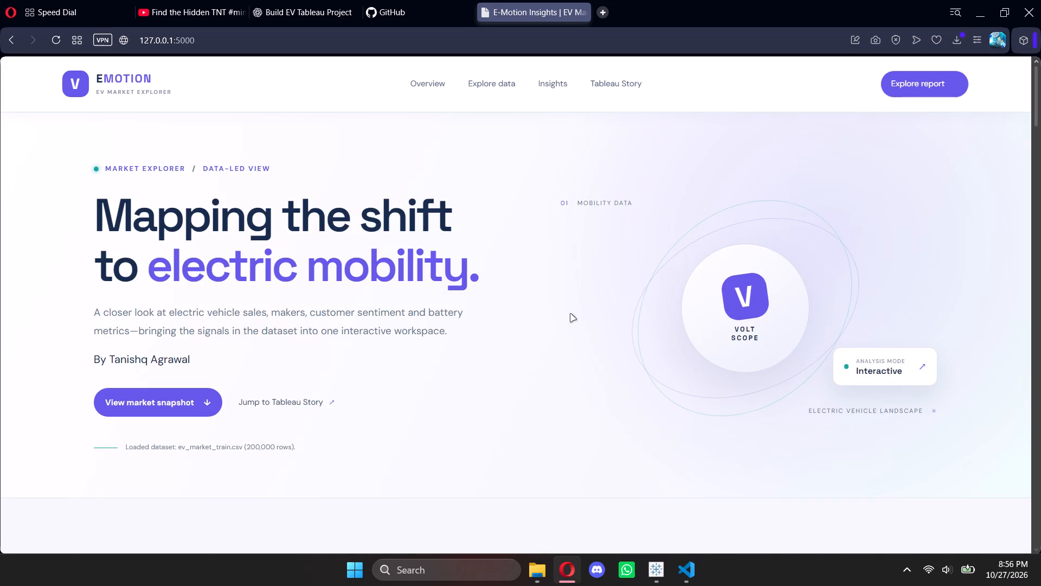
# Examine the filtered snapshot metrics, the exploration charts and the observations for the selection.
pyautogui.scroll(-9, 569, 315)
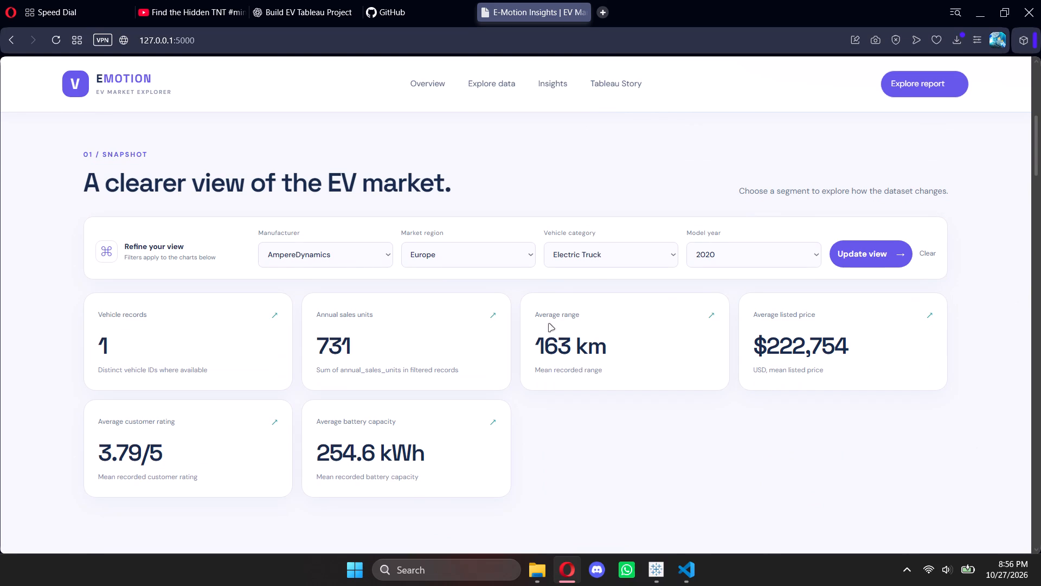
pyautogui.scroll(-6, 506, 401)
pyautogui.scroll(-8, 504, 350)
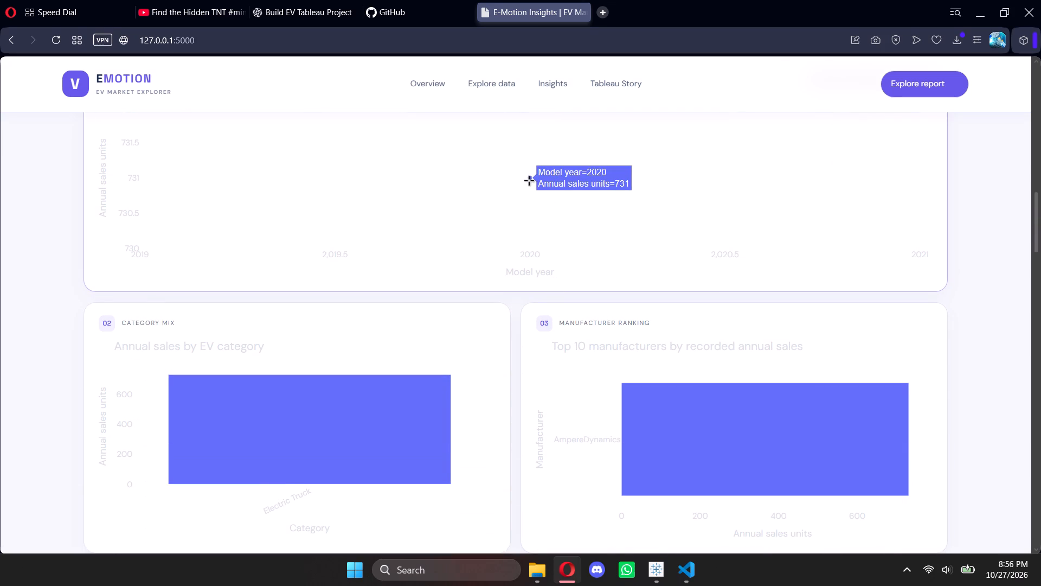
pyautogui.scroll(-4, 509, 250)
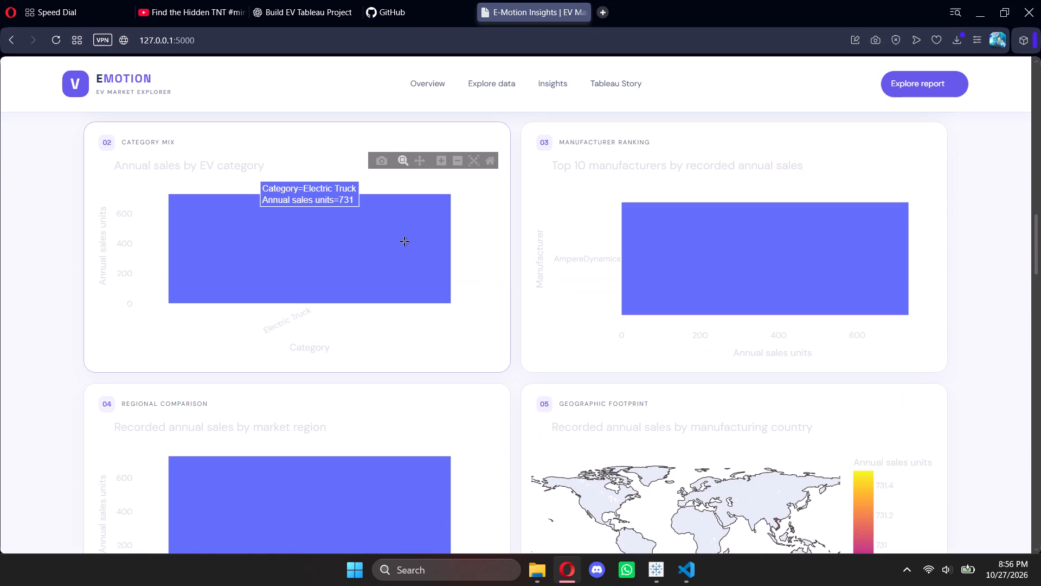
pyautogui.scroll(-4, 526, 281)
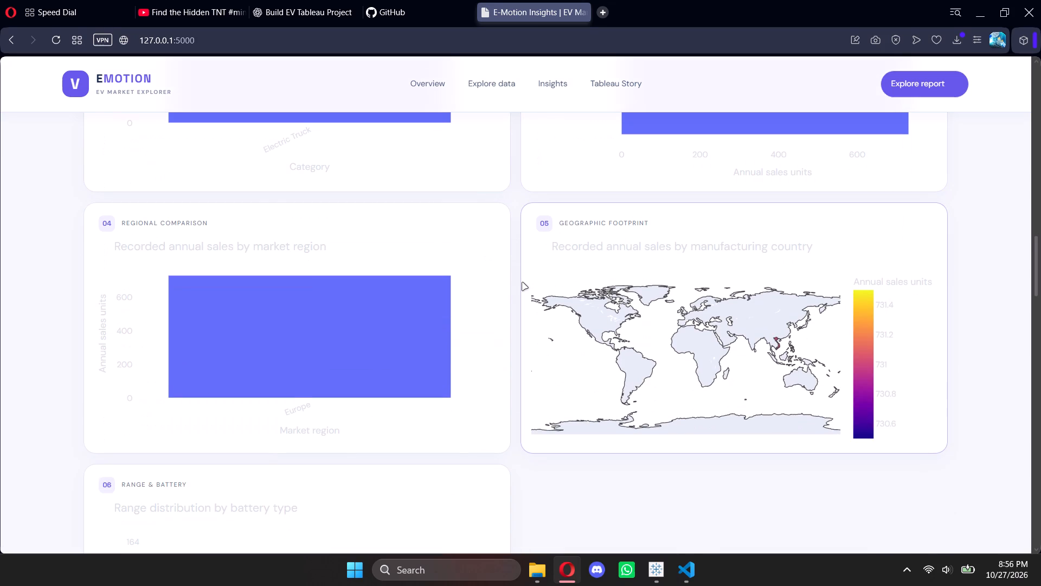
pyautogui.scroll(-4, 522, 282)
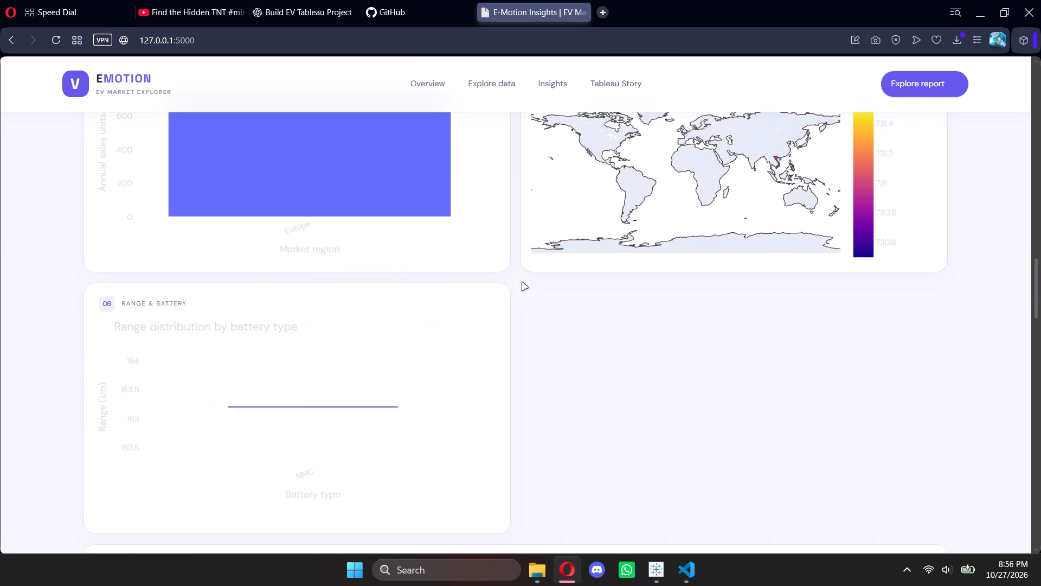
pyautogui.scroll(2, 522, 282)
pyautogui.scroll(-6, 524, 271)
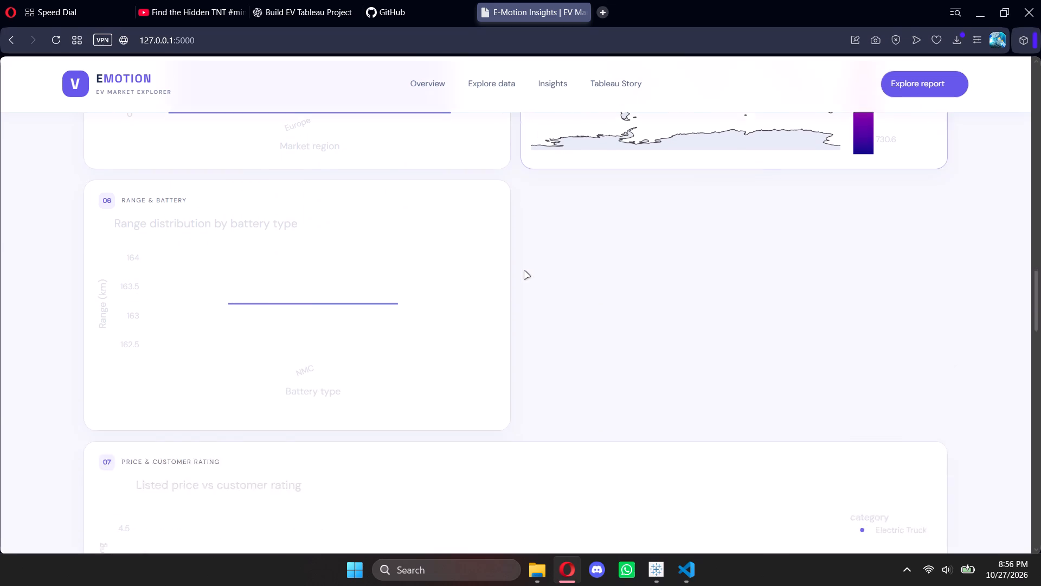
pyautogui.scroll(-14, 524, 268)
pyautogui.scroll(-7, 518, 271)
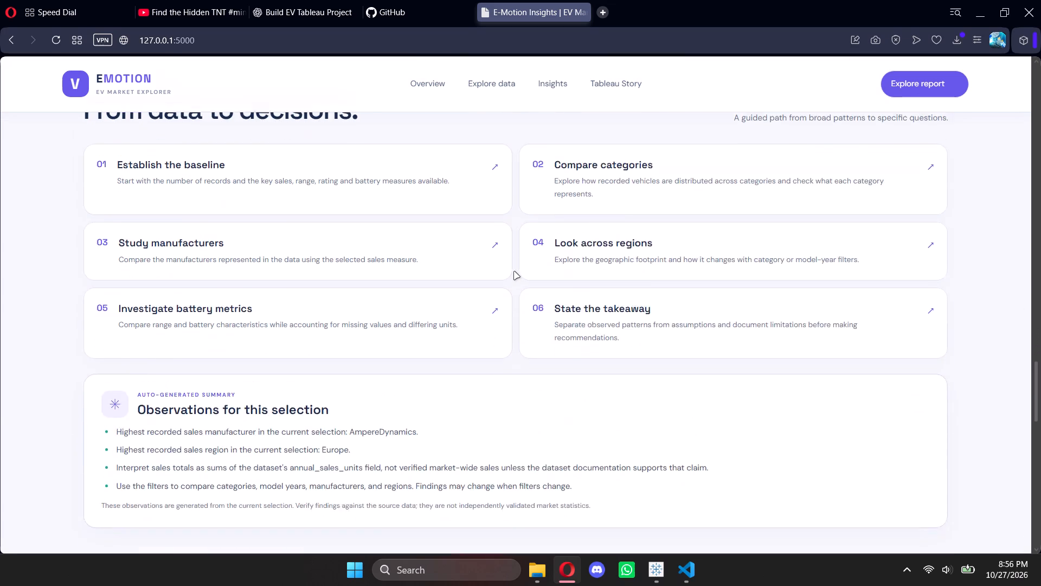
# Examine the embedded Tableau Story's dashboard charts, dismiss the animations notice and advance to the next story point.
pyautogui.scroll(-13, 508, 272)
pyautogui.scroll(3, 497, 362)
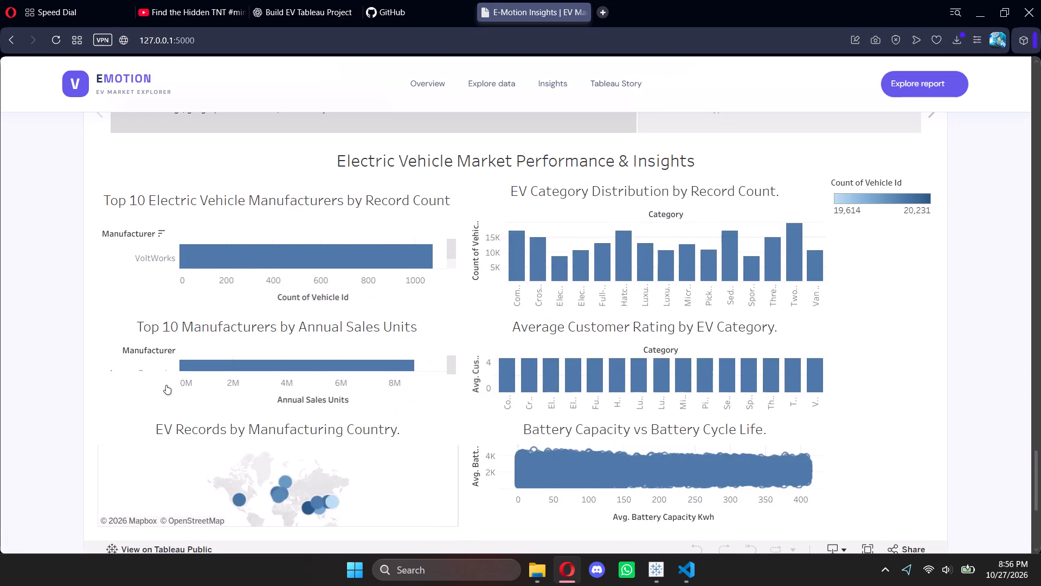
pyautogui.scroll(-4, 392, 354)
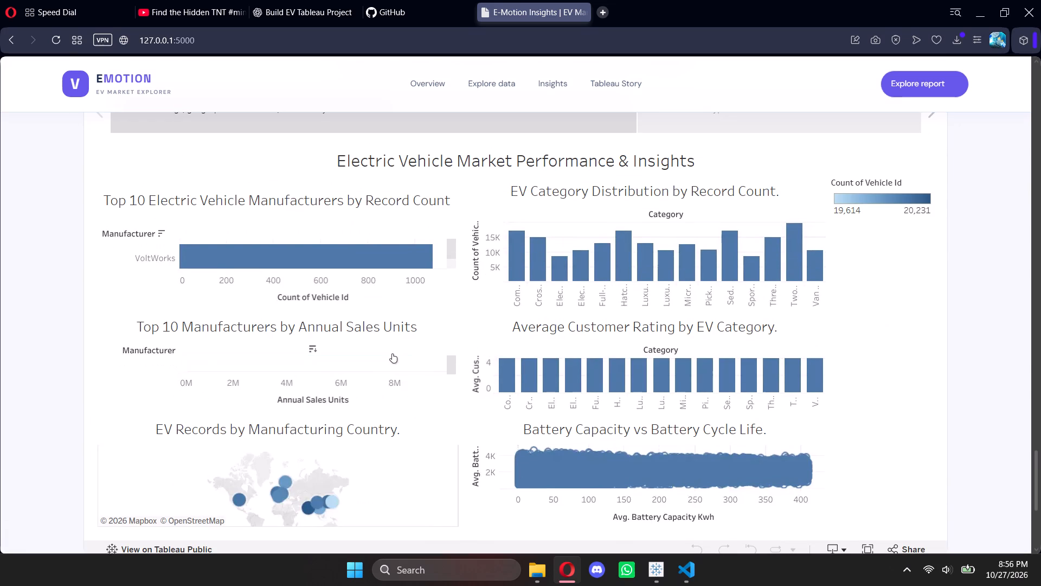
pyautogui.scroll(-8, 392, 354)
pyautogui.scroll(5, 392, 354)
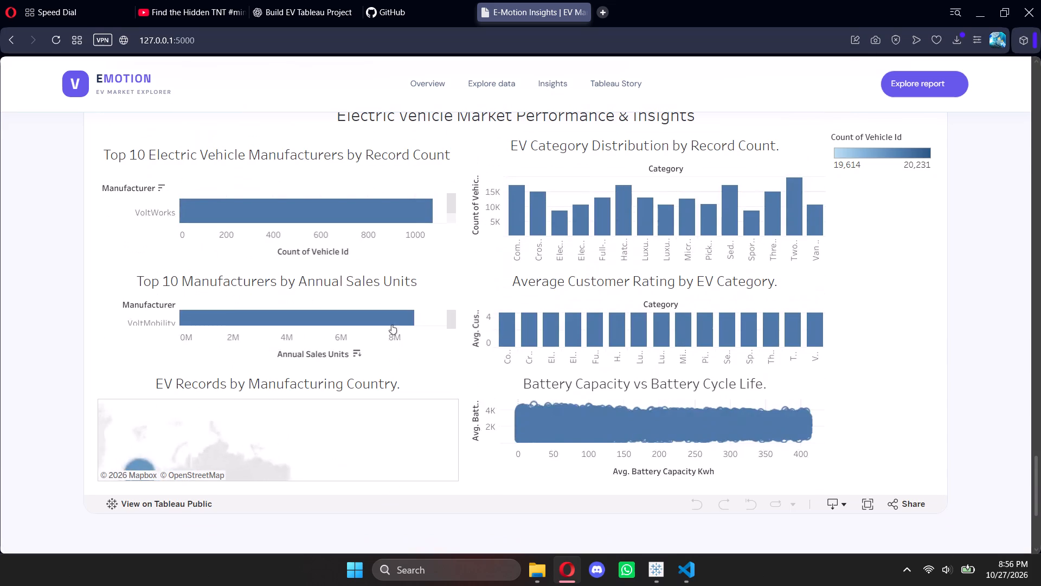
pyautogui.scroll(-1, 391, 318)
pyautogui.scroll(13, 391, 318)
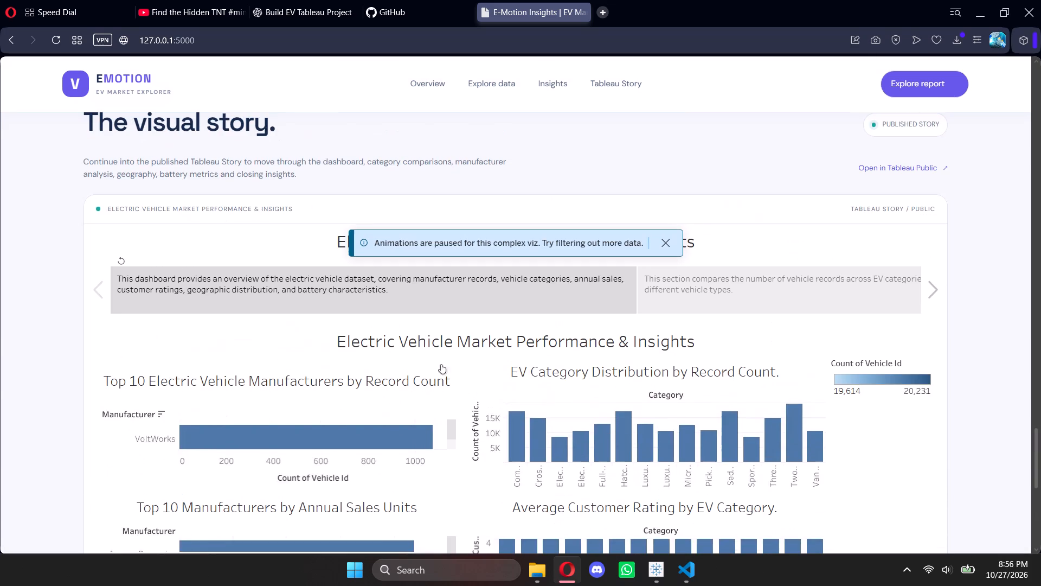
pyautogui.scroll(-4, 474, 386)
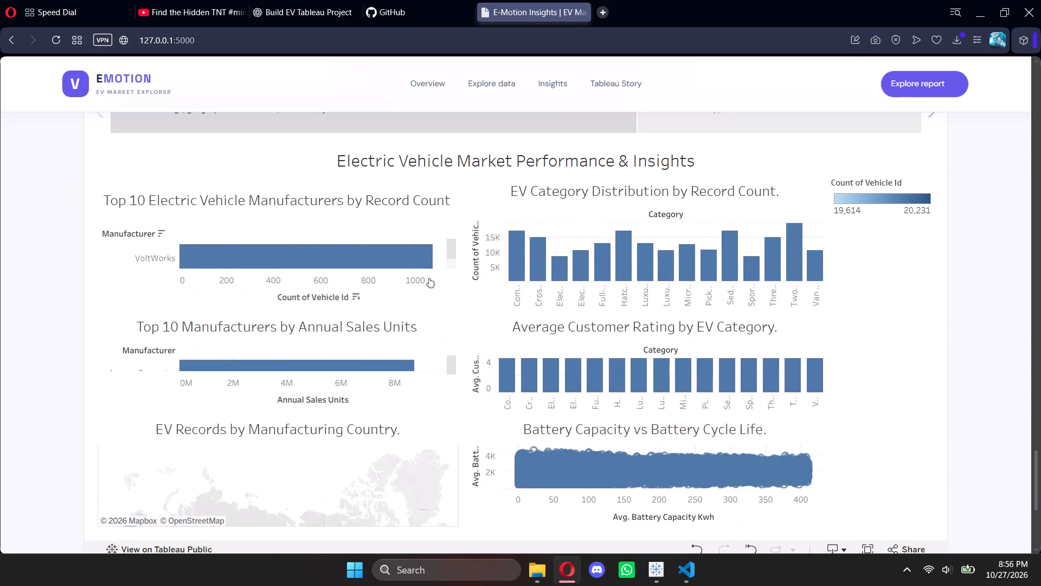
pyautogui.scroll(-7, 408, 245)
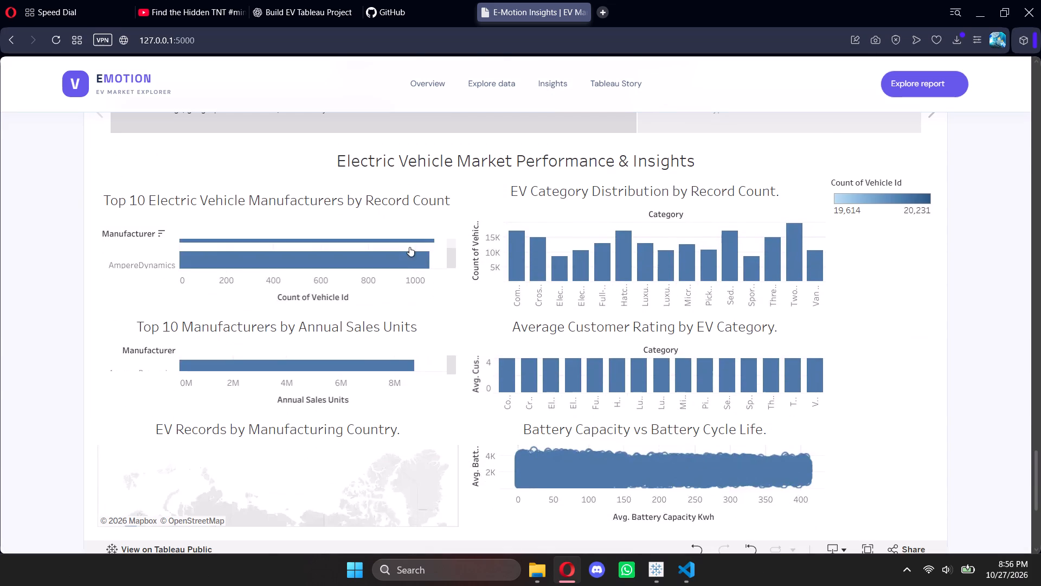
pyautogui.scroll(-5, 503, 332)
pyautogui.scroll(7, 501, 328)
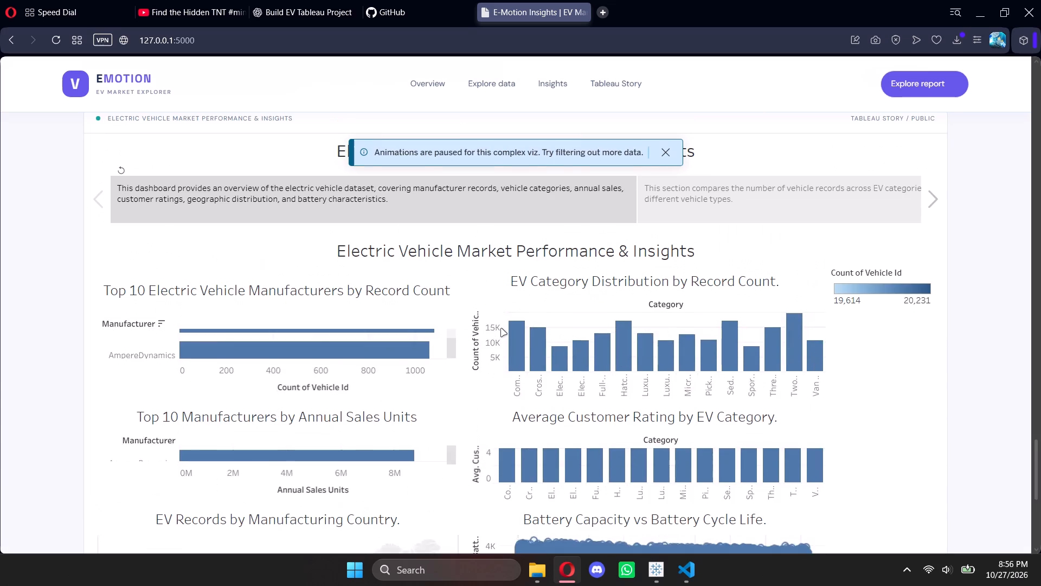
pyautogui.scroll(1, 501, 328)
pyautogui.click(663, 197)
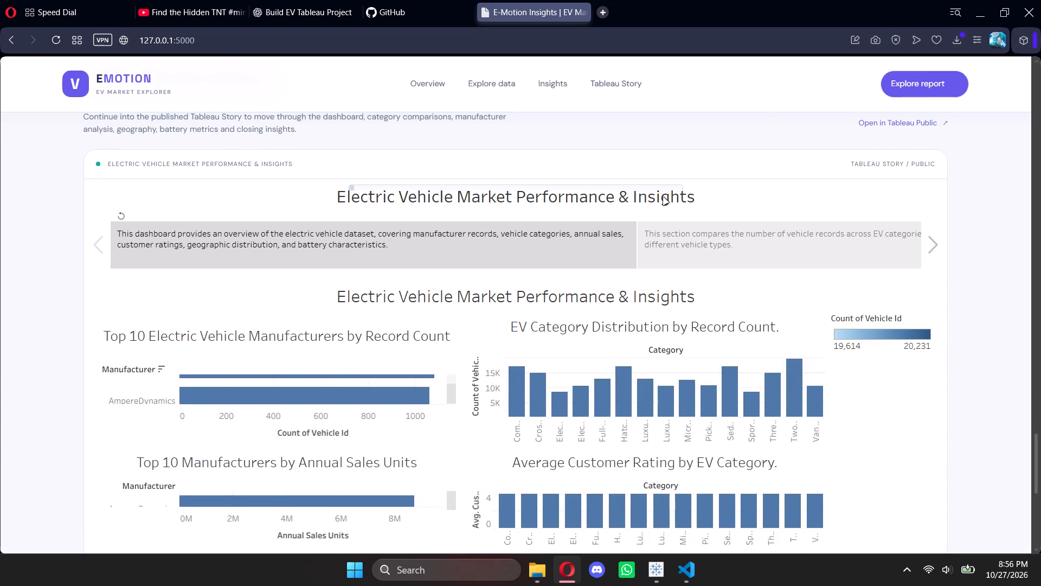
pyautogui.click(933, 241)
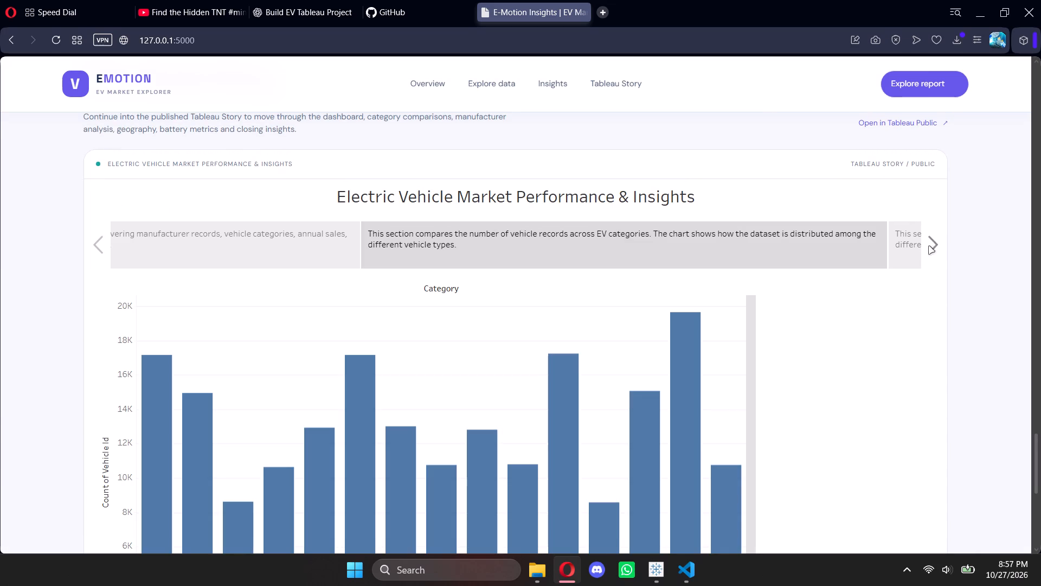
# Return the embedded Tableau Story to its first story point and review the page back up to the market snapshot metrics.
pyautogui.click(93, 244)
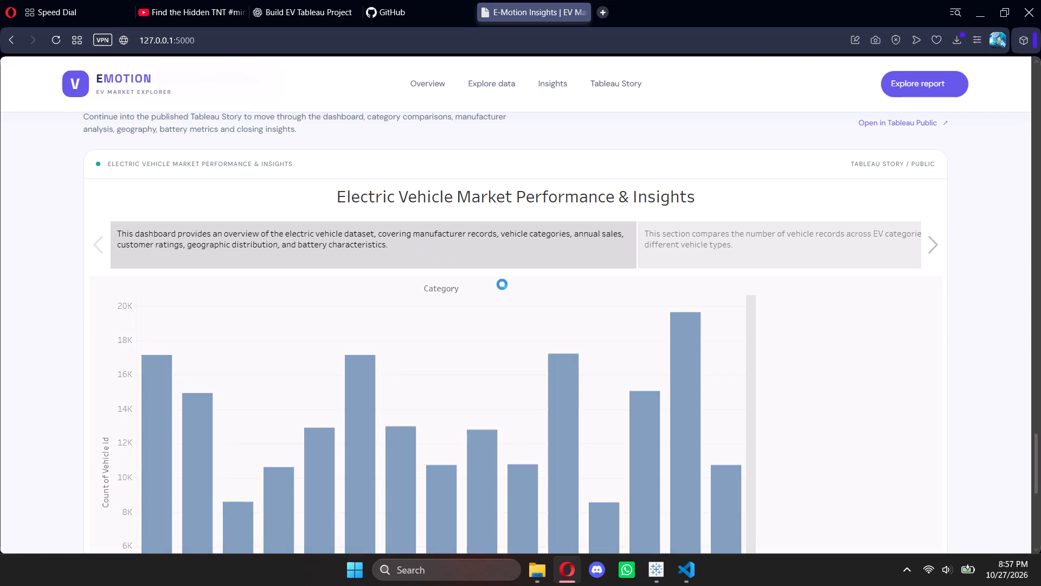
pyautogui.scroll(10, 509, 285)
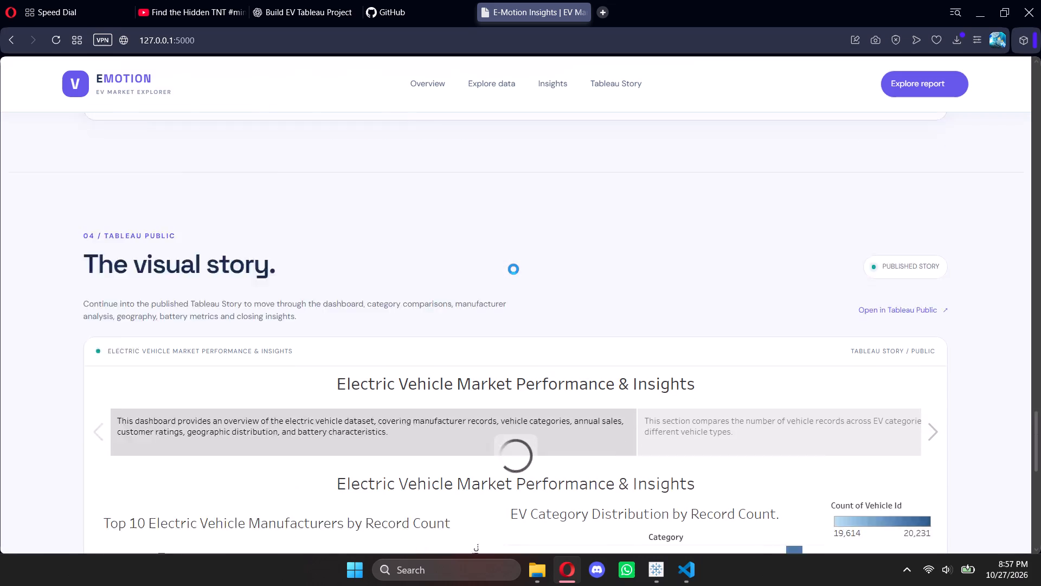
pyautogui.scroll(20, 513, 269)
pyautogui.scroll(20, 513, 269)
pyautogui.scroll(1, 513, 269)
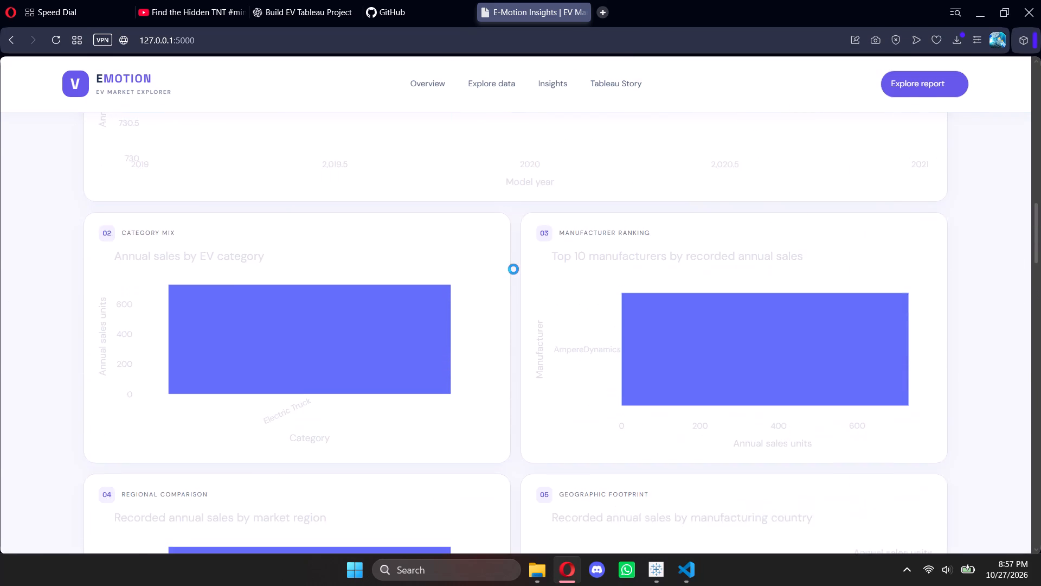
pyautogui.scroll(10, 513, 269)
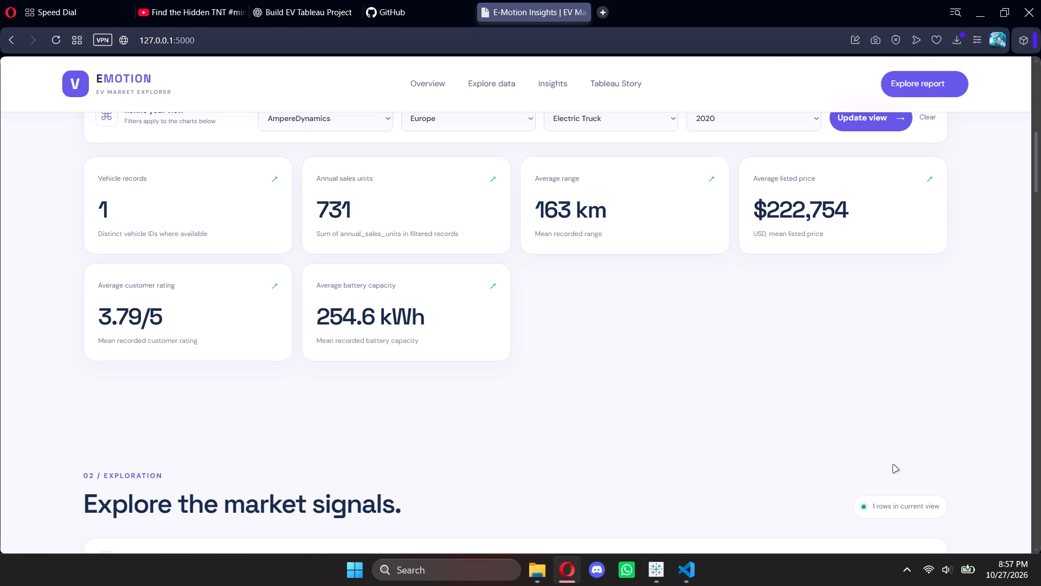
# Connect the computer to the Redmi Wi-Fi network instead of MEDICAPS L.
pyautogui.click(931, 584)
pyautogui.click(861, 320)
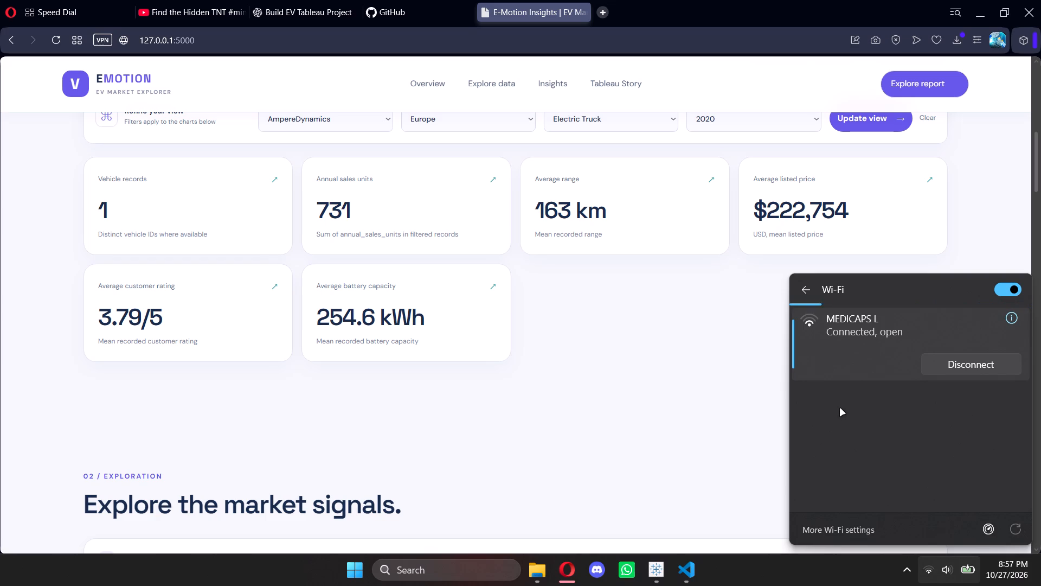
pyautogui.click(890, 395)
pyautogui.click(928, 422)
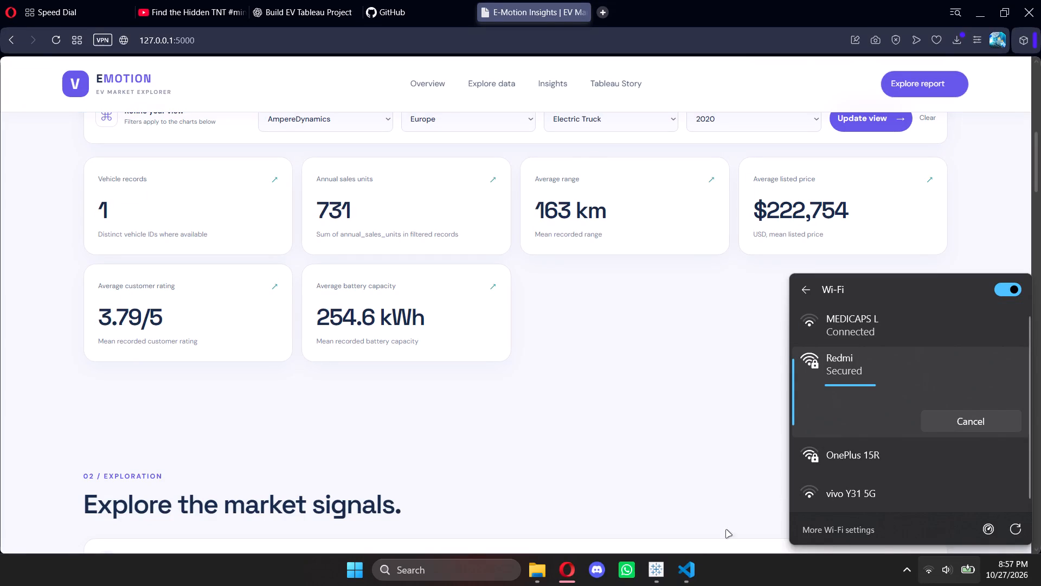
# Switch to the Tableau workbook and save it to Tableau Public under the title E-Motion Insights.
pyautogui.click(661, 563)
pyautogui.hotkey('ctrl', 's')
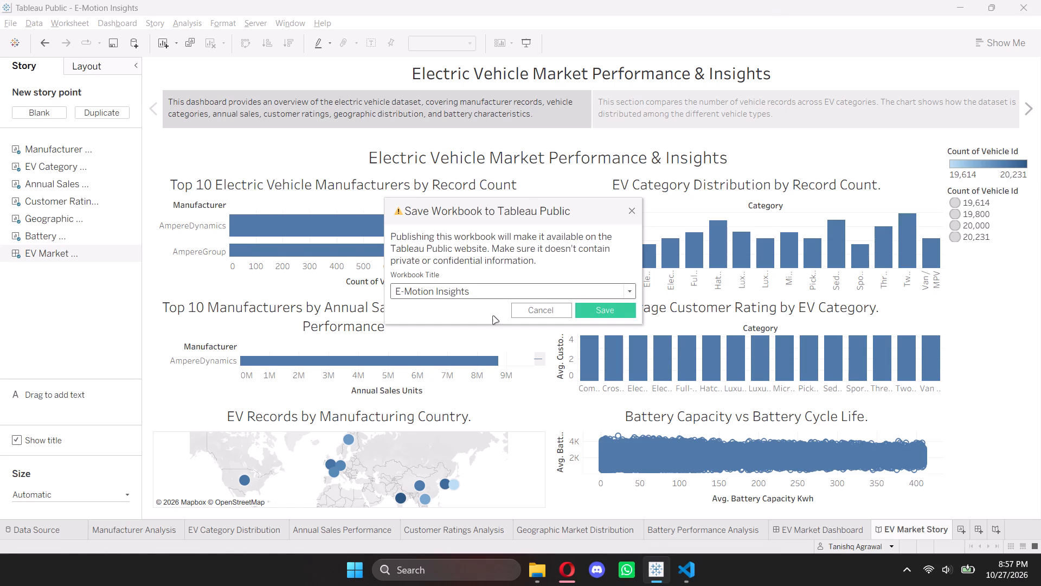
# In Tableau Public, save the workbook as E-Motion Insights, overwriting the existing published version.
pyautogui.click(598, 312)
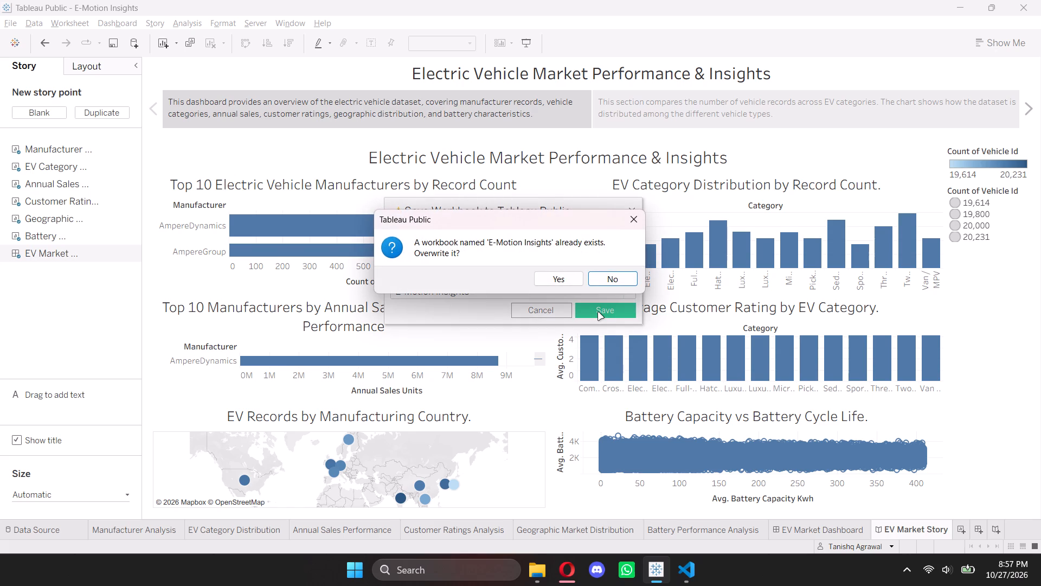
pyautogui.click(573, 277)
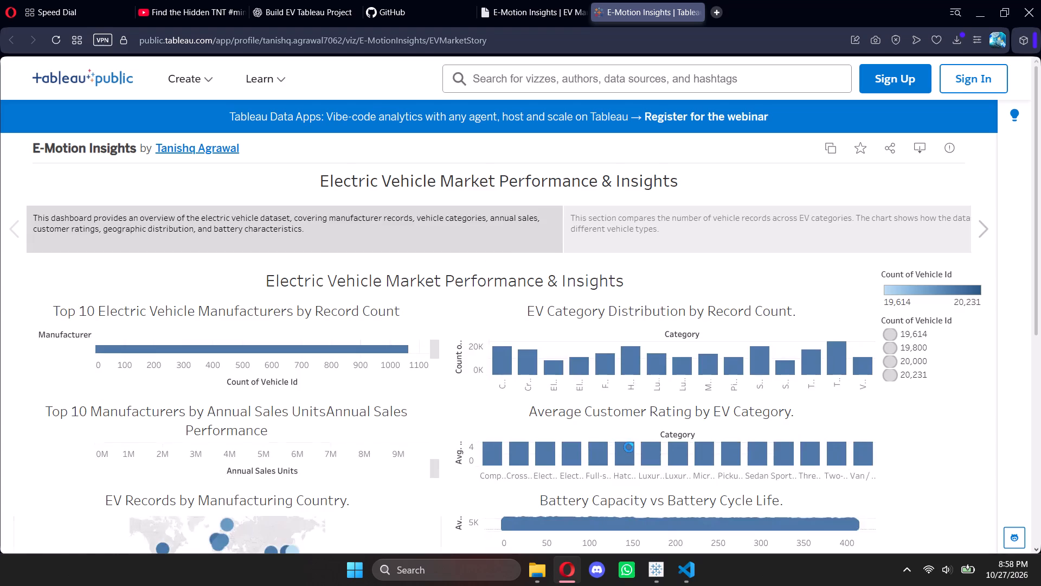
# Look over the published E-Motion Insights page on Tableau Public and copy the EV Market Story share link.
pyautogui.scroll(-11, 959, 422)
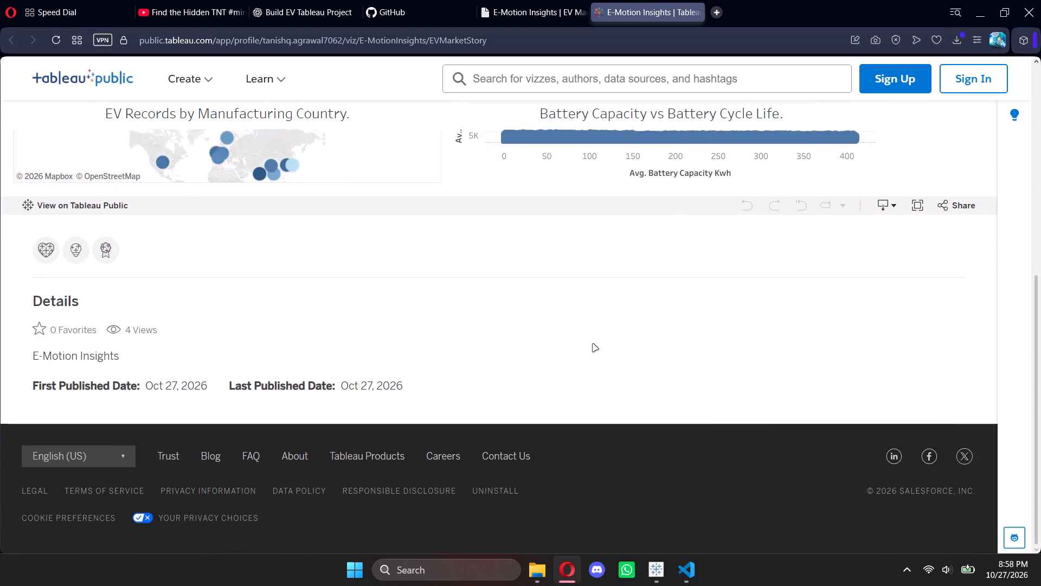
pyautogui.scroll(5, 585, 384)
pyautogui.scroll(12, 487, 423)
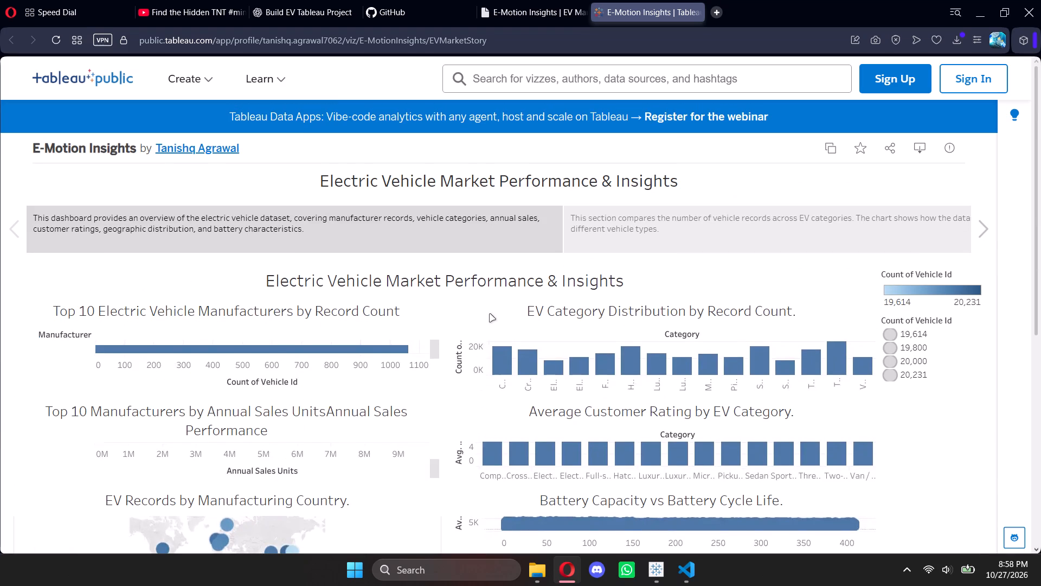
pyautogui.click(654, 39)
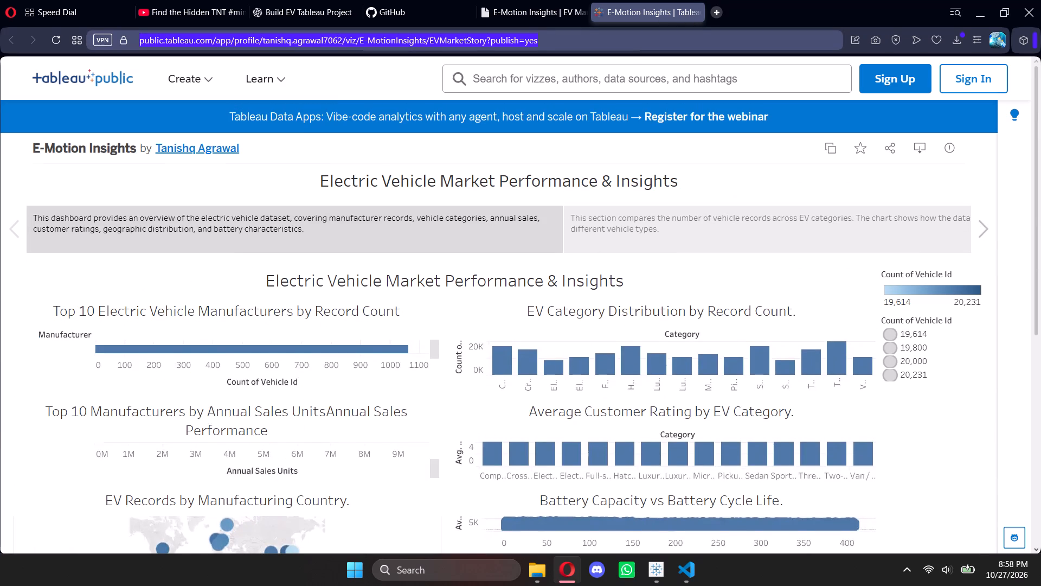
pyautogui.moveTo(730, 265); pyautogui.dragTo(741, 257)
pyautogui.click(896, 148)
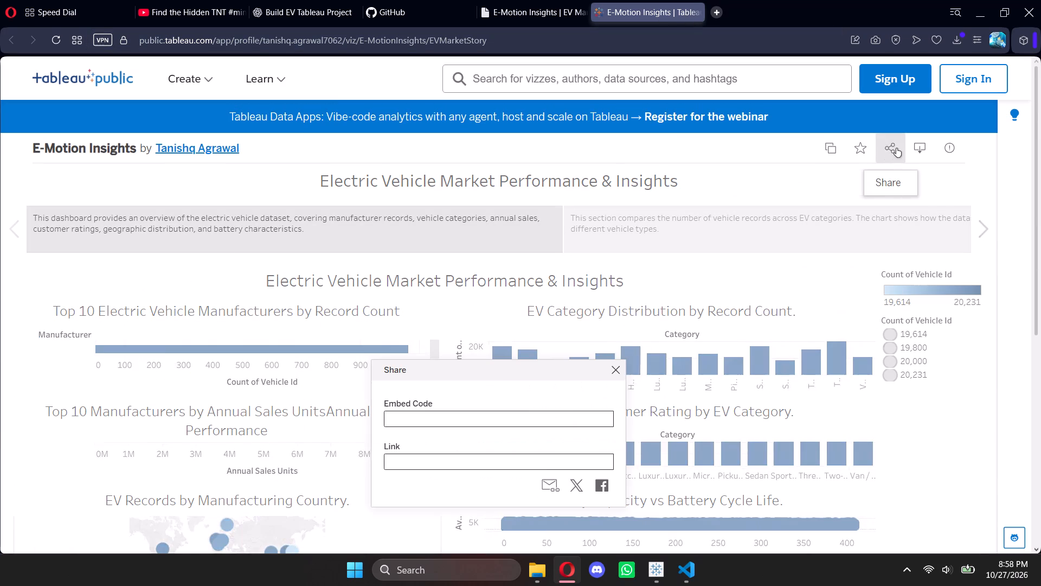
pyautogui.click(585, 463)
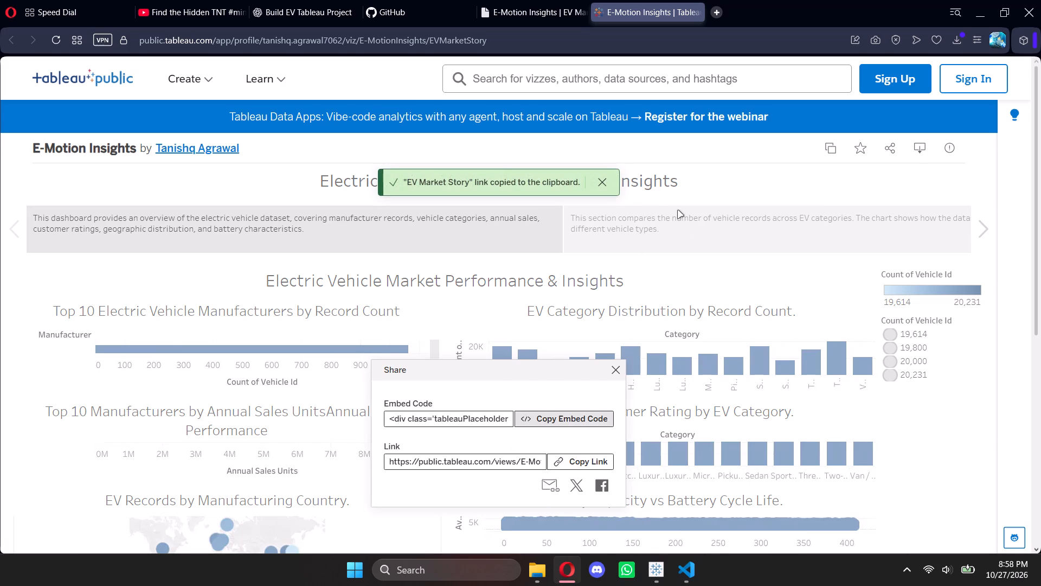
# Dismiss the link-copied notice, close the Share dialog and look over the published E-Motion Insights story.
pyautogui.click(602, 188)
pyautogui.click(724, 183)
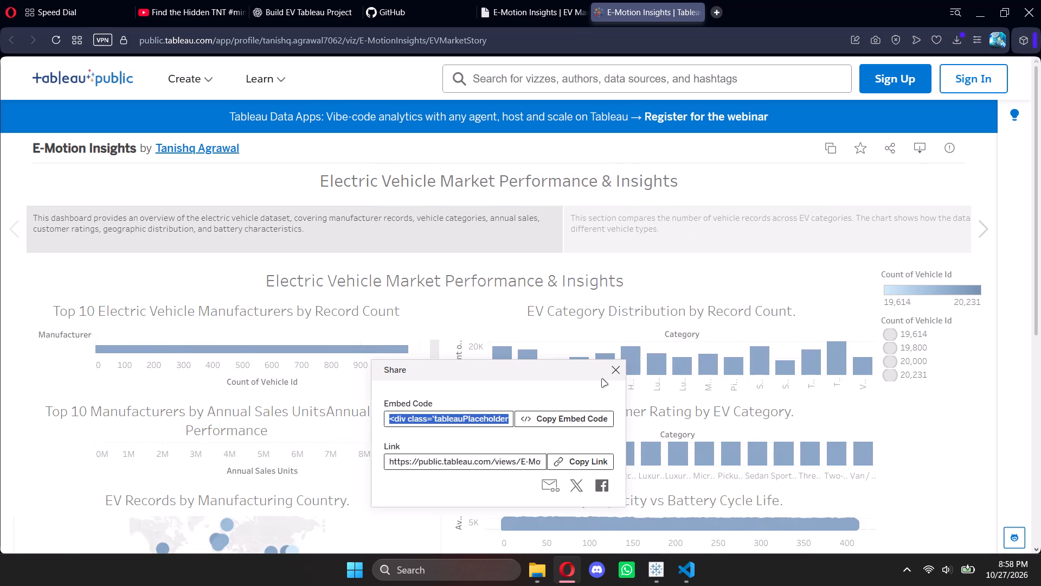
pyautogui.click(620, 374)
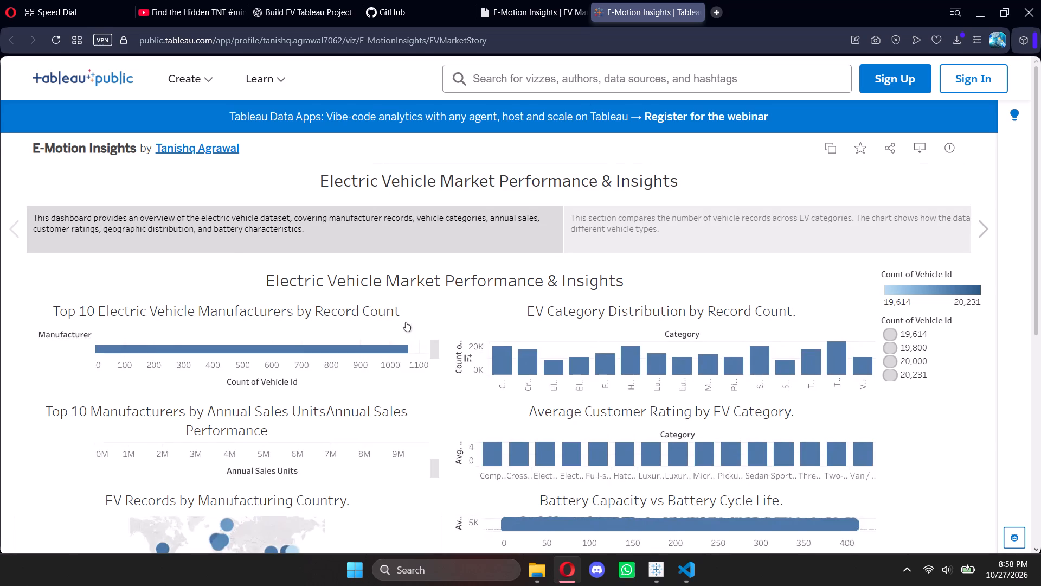
pyautogui.scroll(-5, 448, 355)
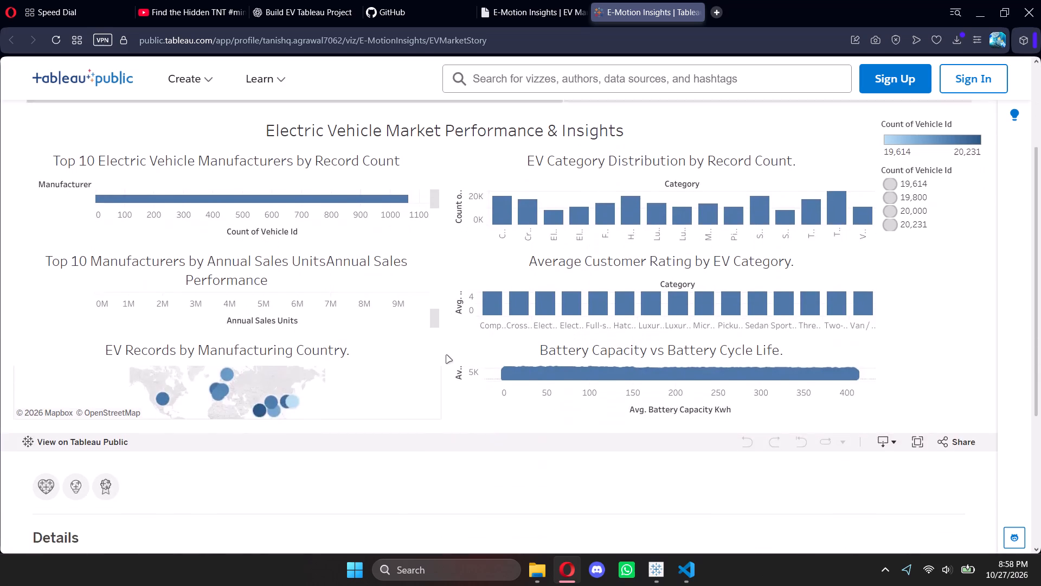
pyautogui.scroll(11, 446, 355)
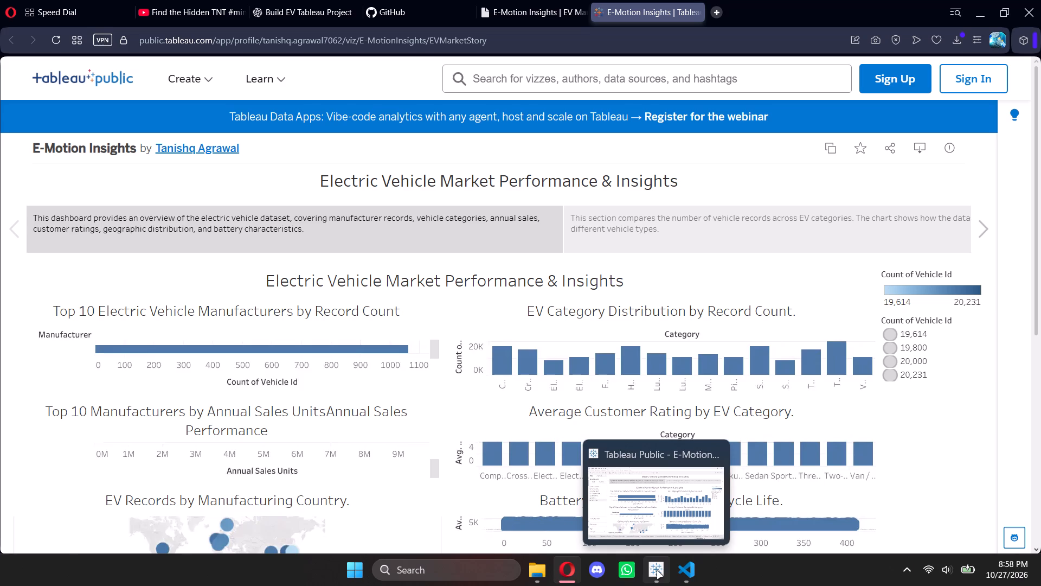
# In Visual Studio Code, replace the "Open in Tableau Public" link address on line 79 of index.html with the copied EV Market Story share link.
pyautogui.click(692, 574)
pyautogui.scroll(-11, 670, 342)
pyautogui.scroll(3, 637, 335)
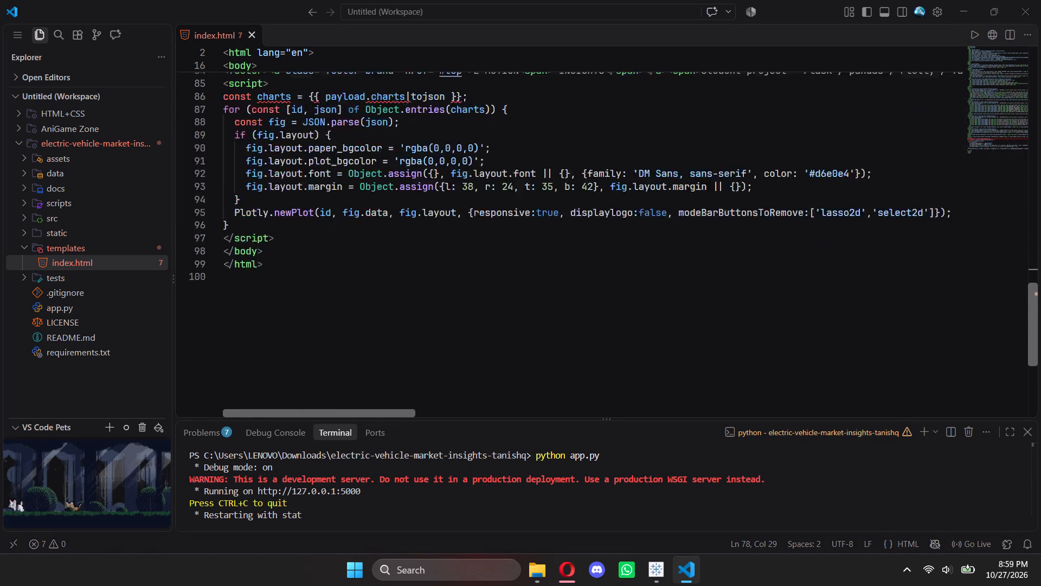
pyautogui.scroll(6, 637, 335)
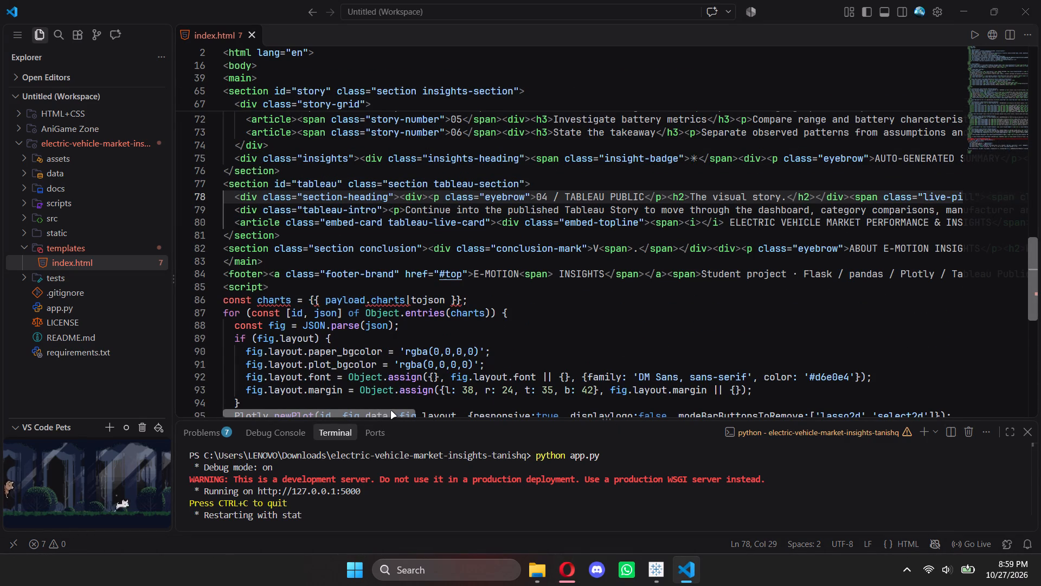
pyautogui.moveTo(391, 411); pyautogui.dragTo(387, 409)
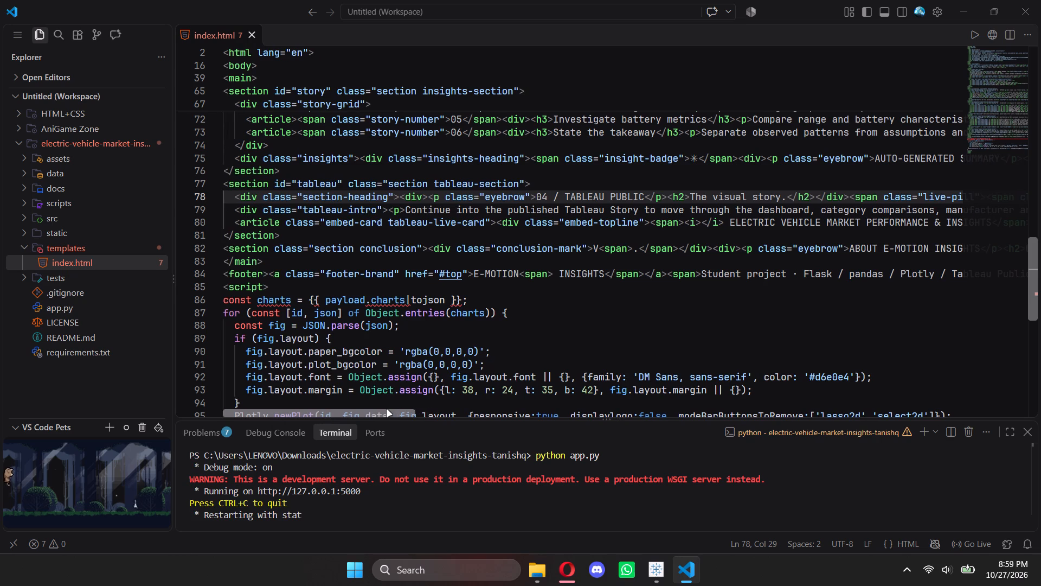
pyautogui.moveTo(387, 409); pyautogui.dragTo(473, 409)
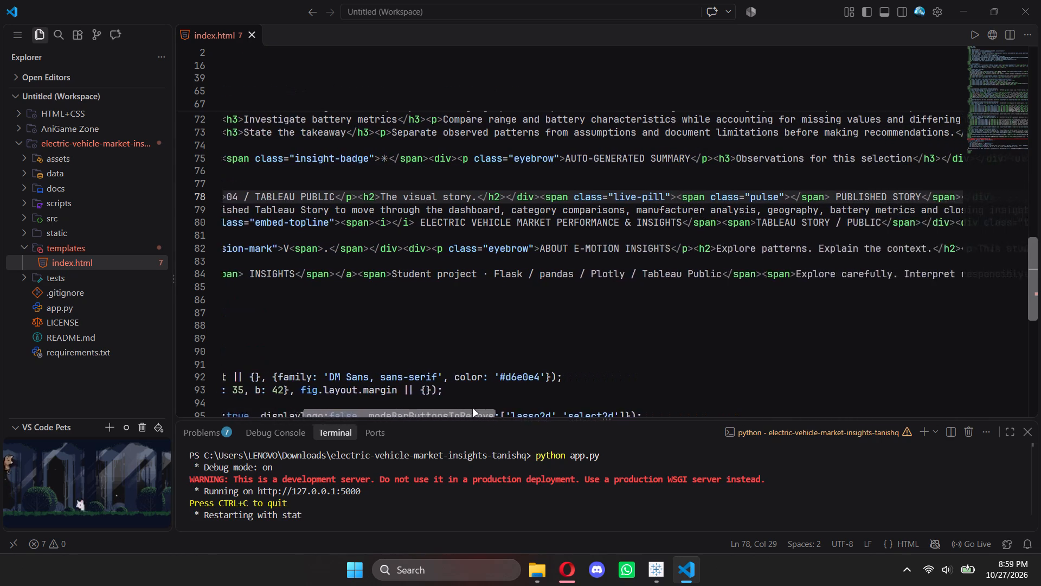
pyautogui.moveTo(473, 409); pyautogui.dragTo(629, 395)
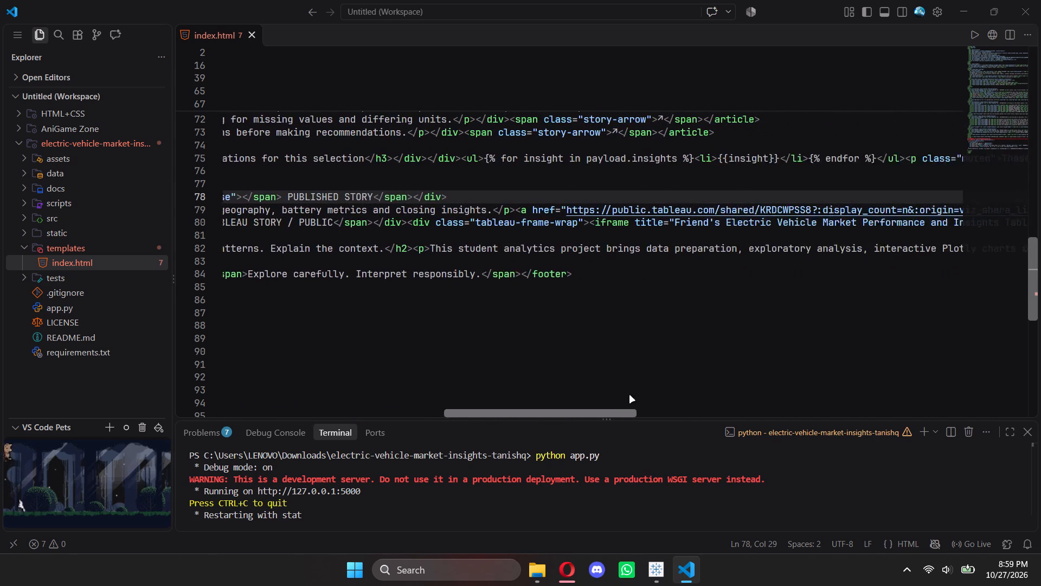
pyautogui.moveTo(629, 395); pyautogui.dragTo(673, 394)
pyautogui.moveTo(326, 211); pyautogui.dragTo(793, 218)
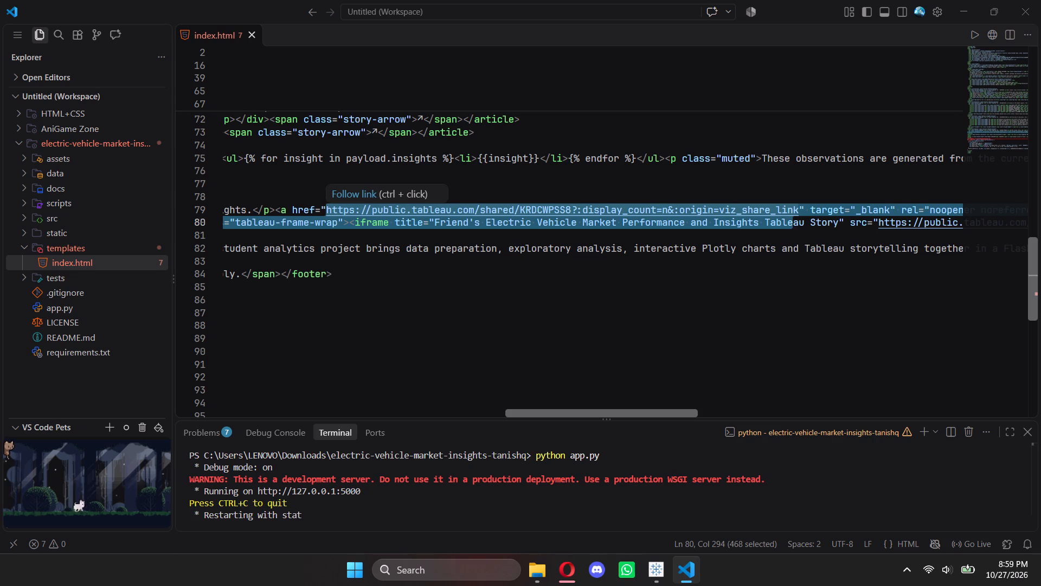
pyautogui.moveTo(793, 218); pyautogui.dragTo(801, 212)
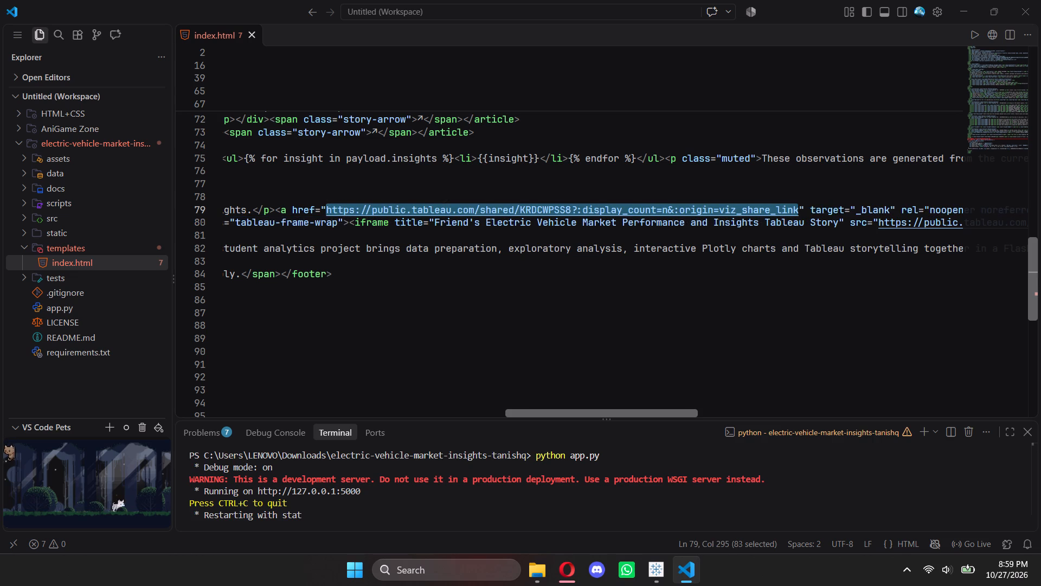
pyautogui.hotkey('ctrl', 'v')
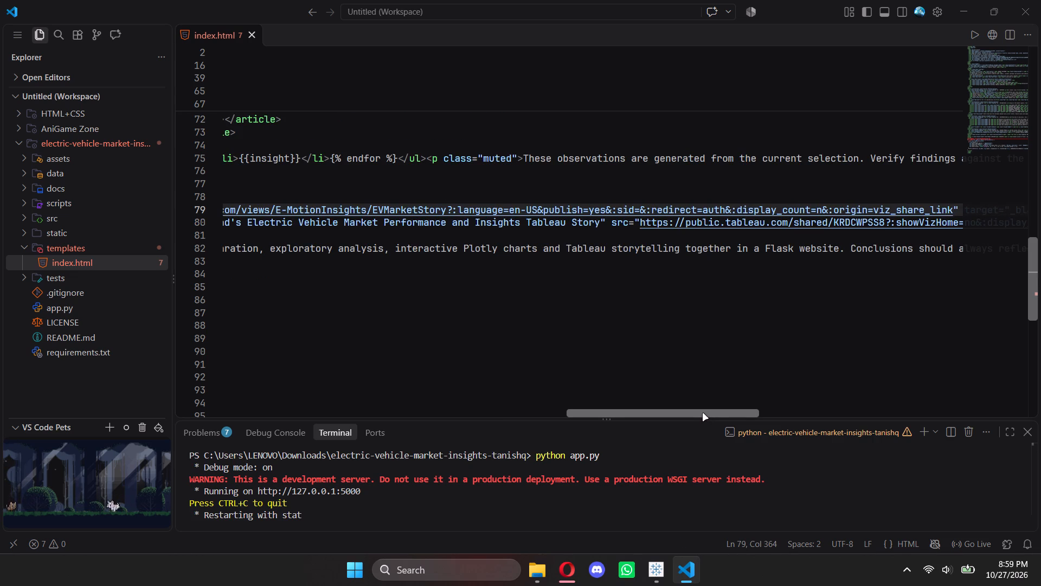
pyautogui.moveTo(703, 413); pyautogui.dragTo(644, 409)
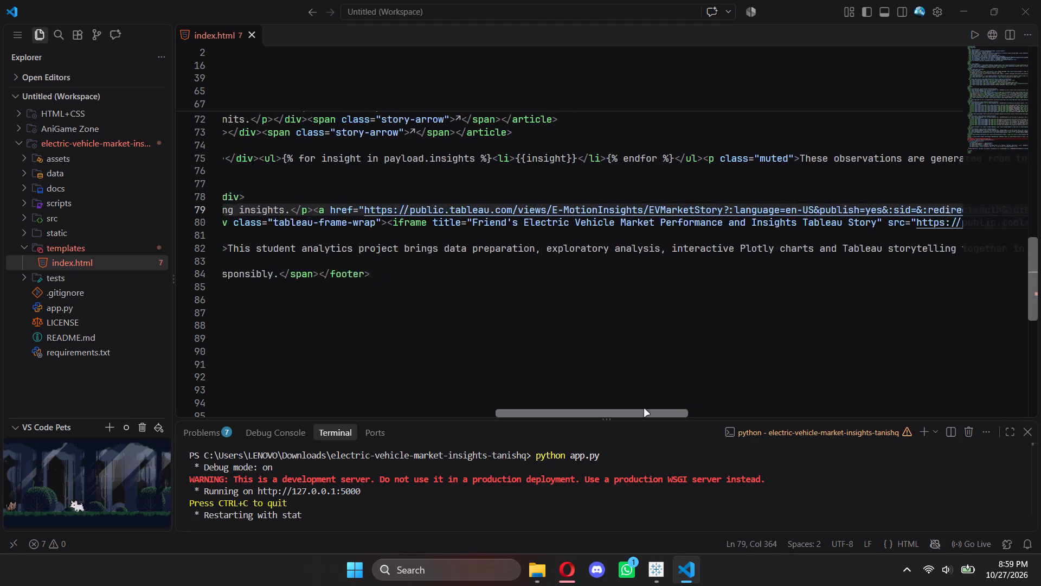
pyautogui.moveTo(644, 409); pyautogui.dragTo(638, 389)
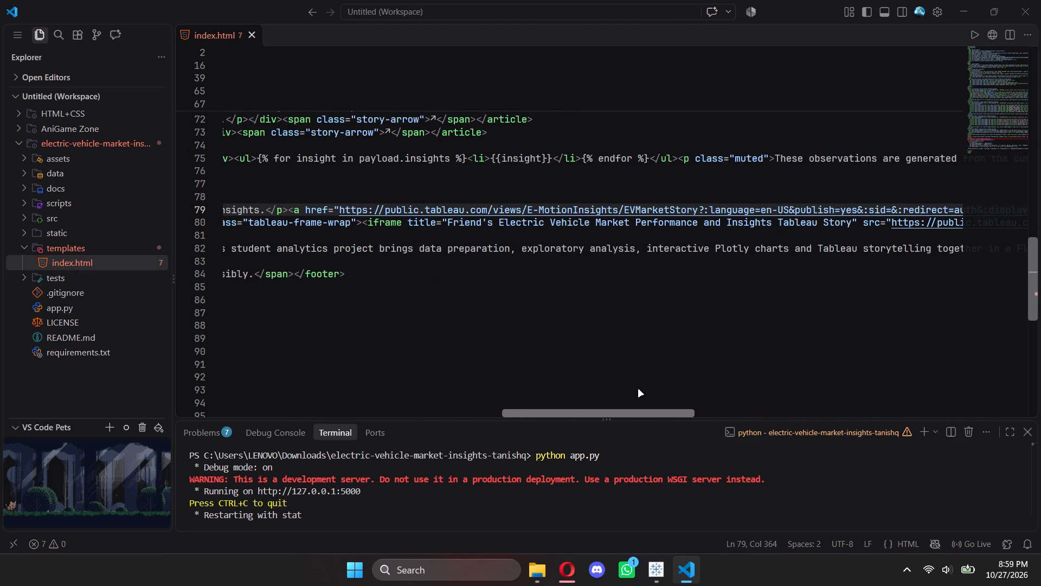
pyautogui.moveTo(638, 389); pyautogui.dragTo(827, 360)
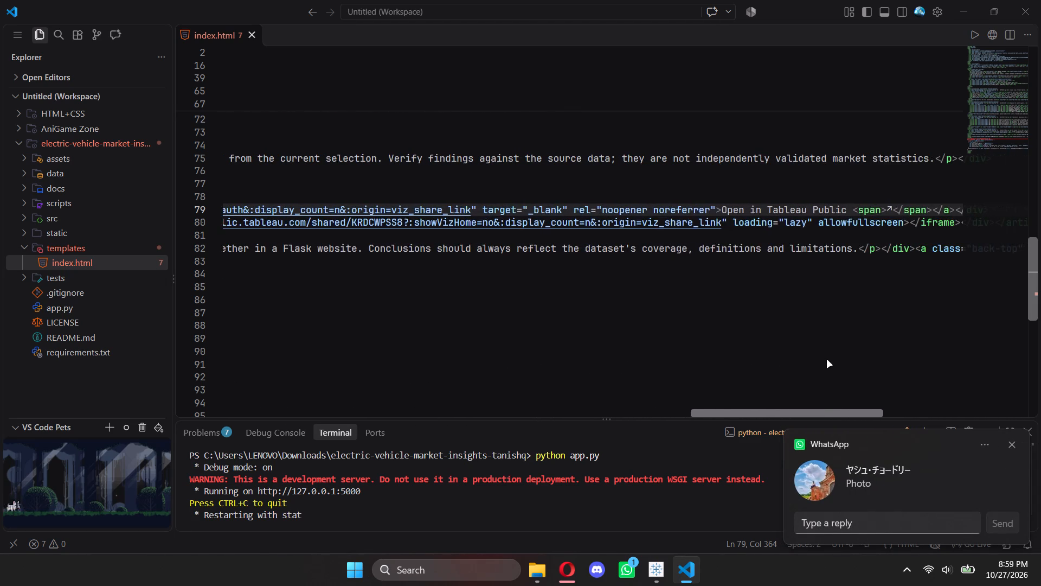
pyautogui.moveTo(827, 360); pyautogui.dragTo(285, 345)
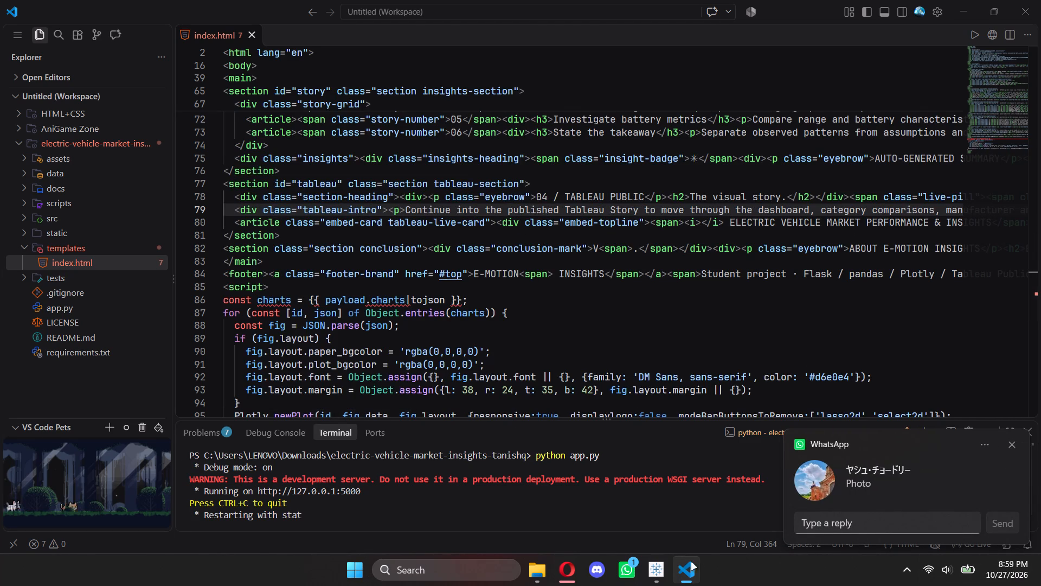
pyautogui.click(683, 571)
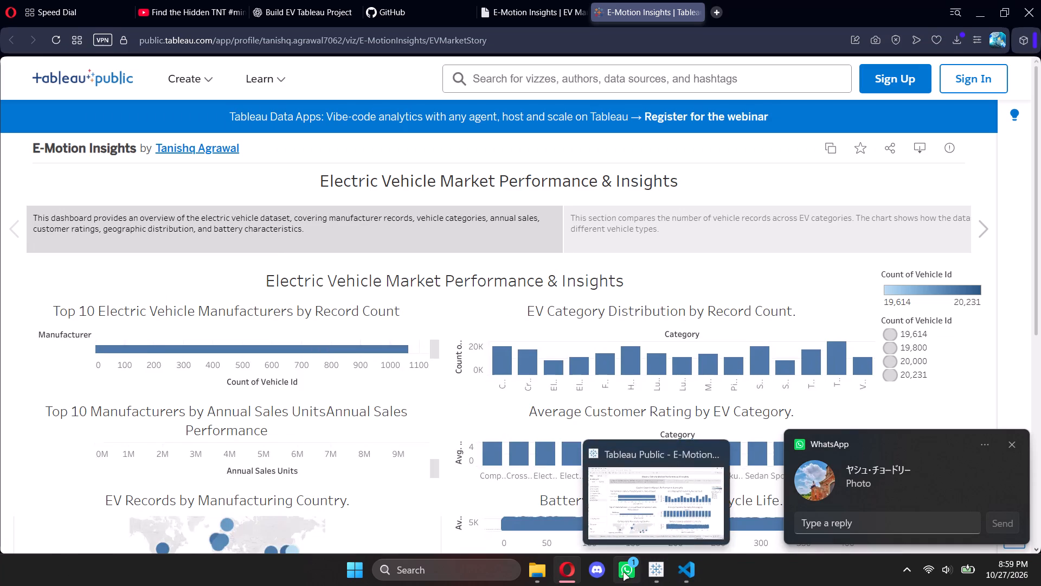
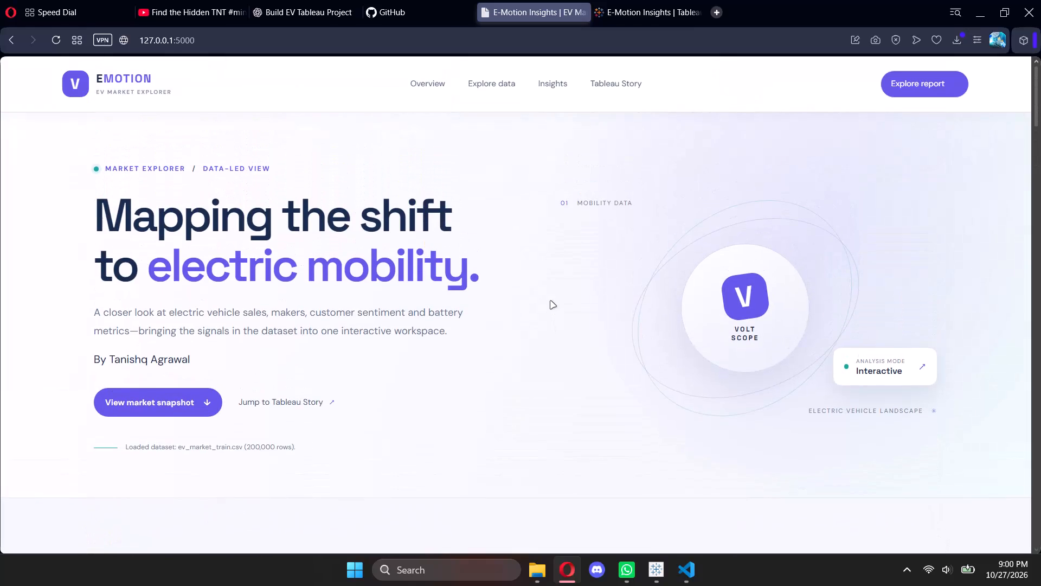
# Reload the local E-Motion Insights website and look through its charts down to the embedded Tableau story.
pyautogui.scroll(-20, 619, 407)
pyautogui.scroll(-2, 619, 407)
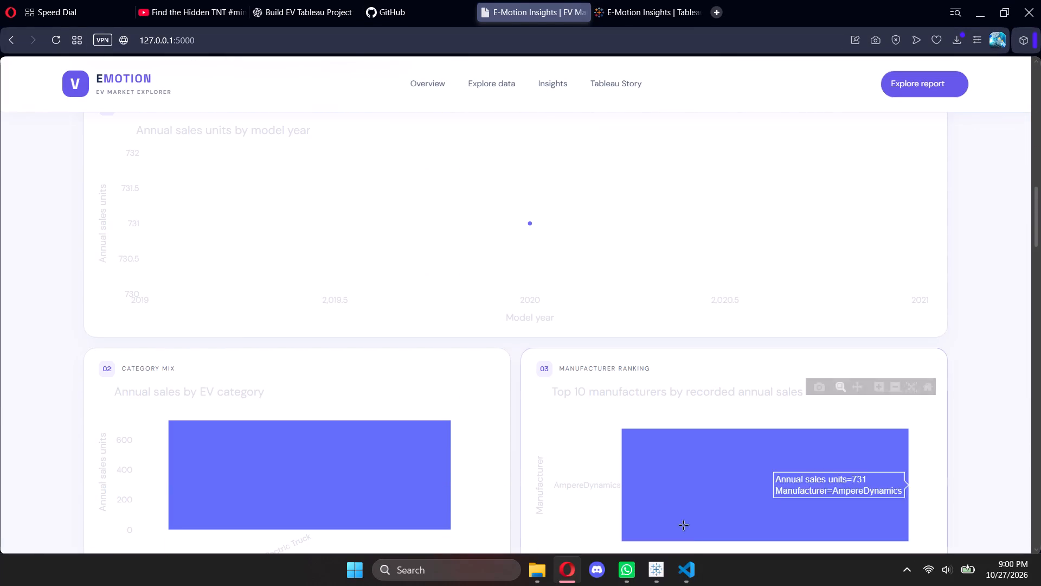
pyautogui.scroll(-6, 608, 377)
pyautogui.click(48, 37)
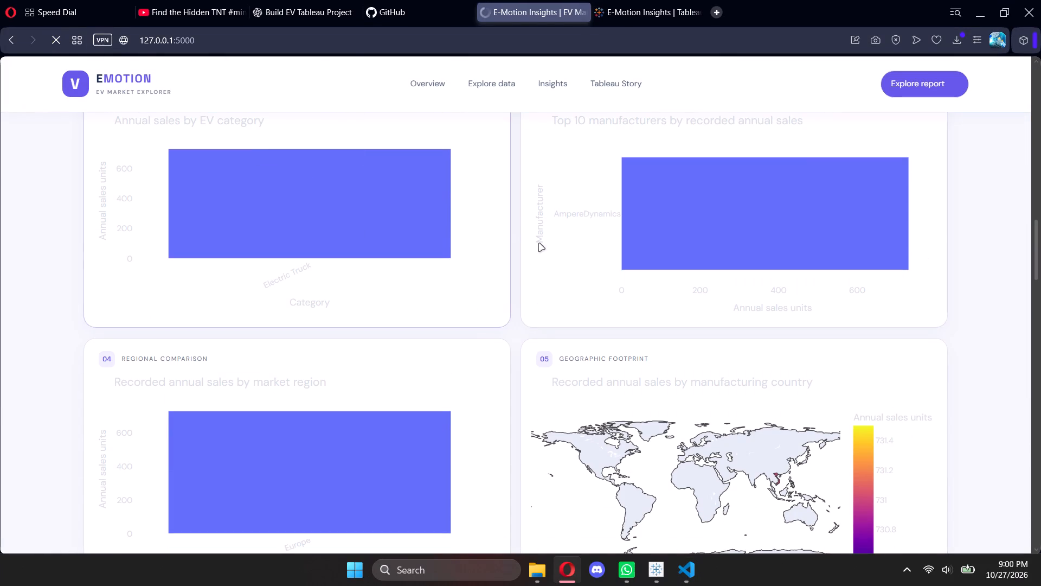
pyautogui.scroll(-6, 539, 291)
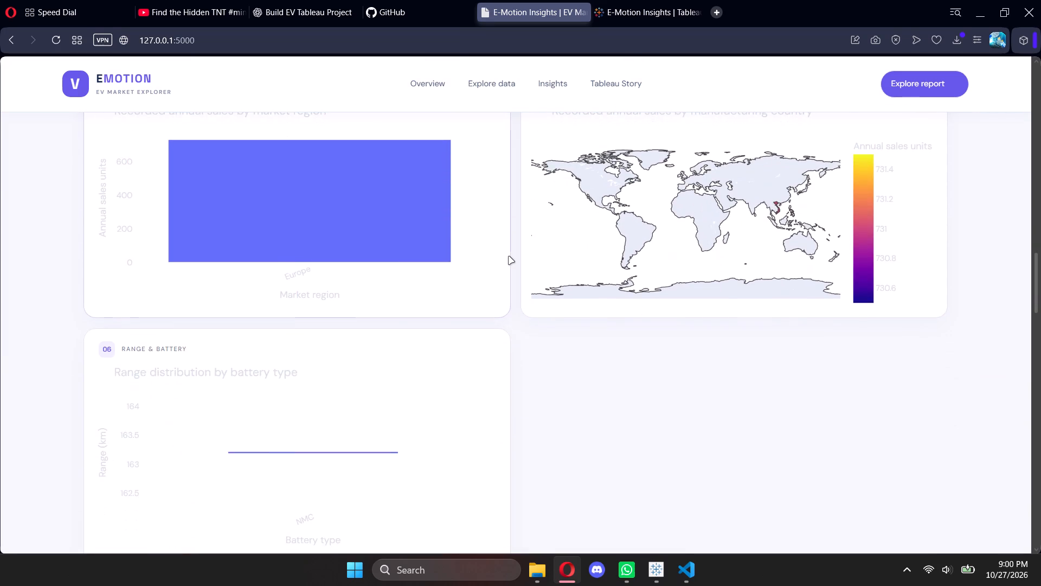
pyautogui.scroll(-19, 509, 256)
pyautogui.scroll(-12, 509, 256)
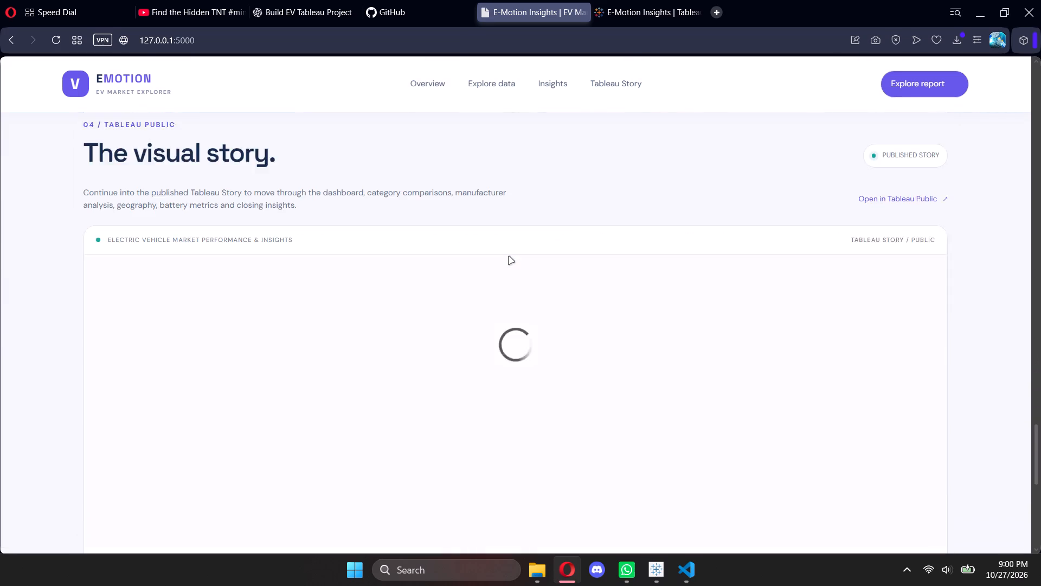
pyautogui.scroll(-6, 509, 256)
pyautogui.scroll(3, 512, 284)
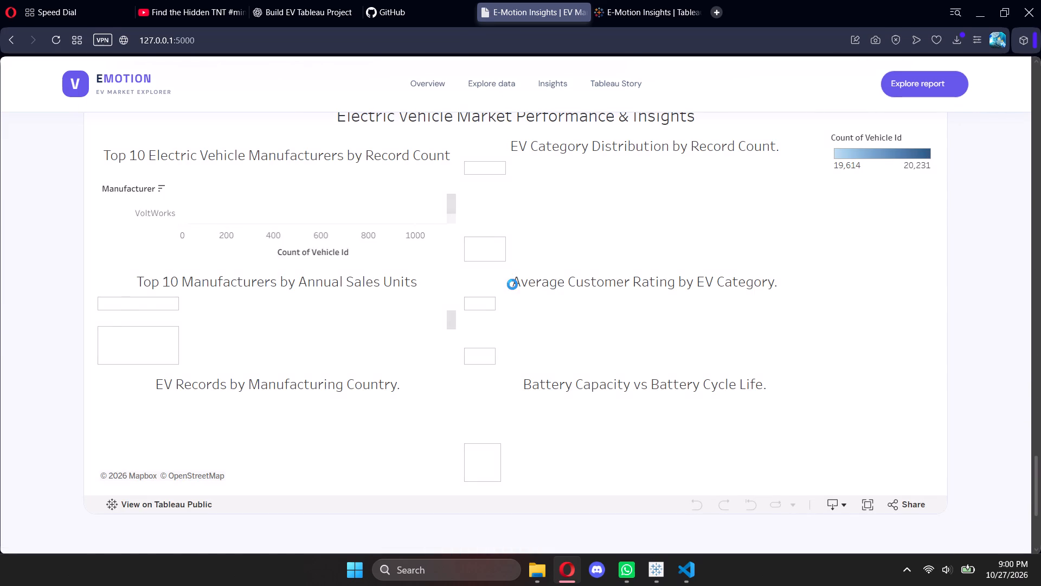
pyautogui.scroll(2, 505, 325)
pyautogui.scroll(3, 979, 301)
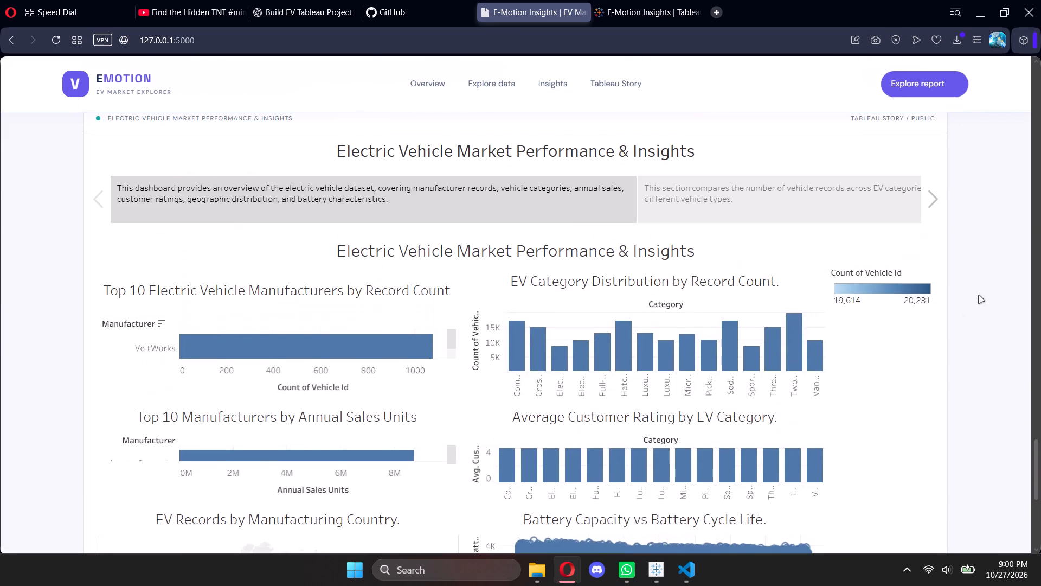
pyautogui.scroll(3, 979, 295)
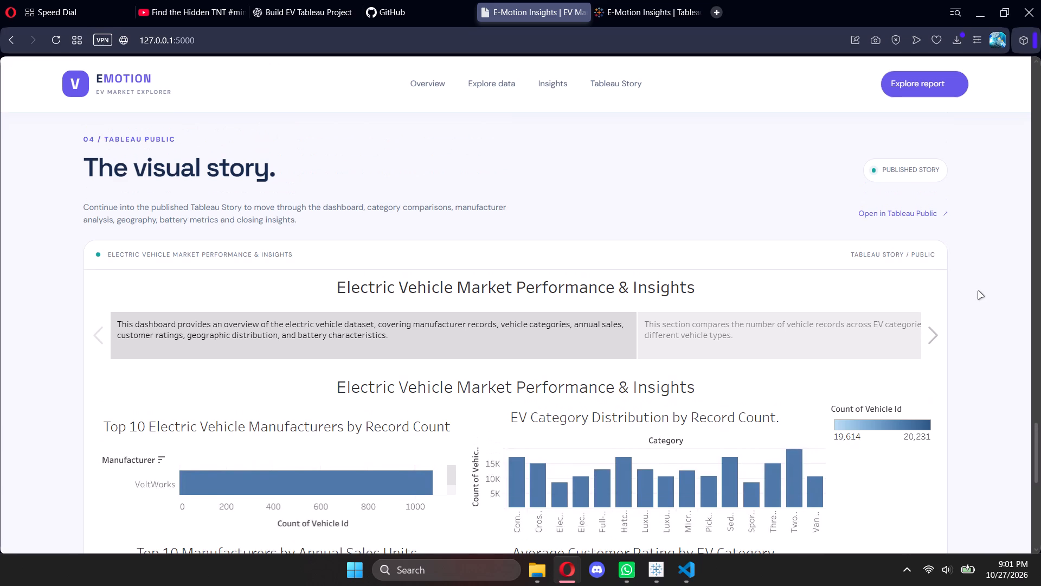
# Test the site's "Open in Tableau Public" link and close the page it opens.
pyautogui.click(885, 213)
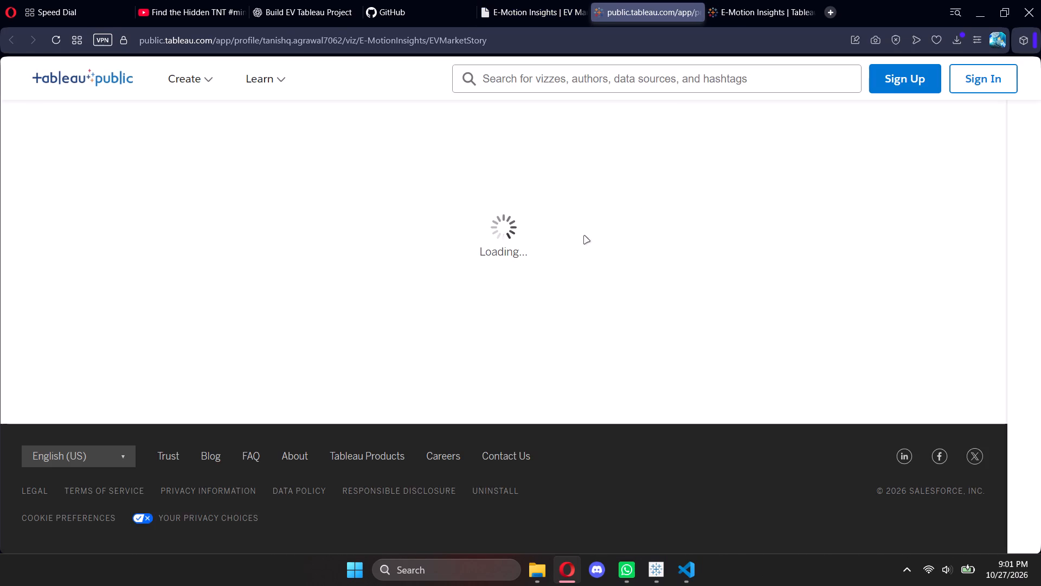
pyautogui.click(693, 14)
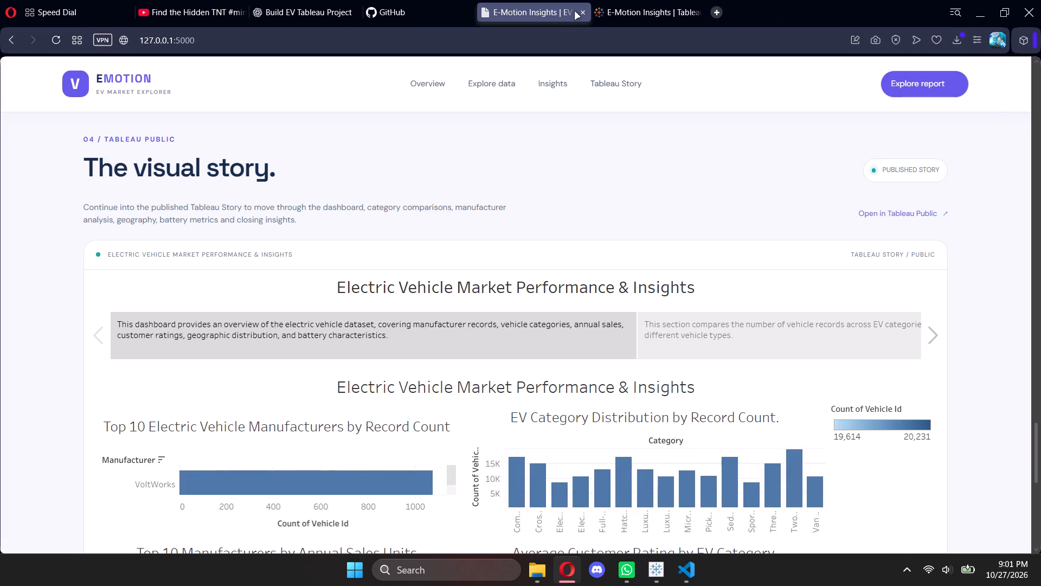
# Close the local site and published E-Motion Insights browser pages, and exit the Tableau Public application.
pyautogui.click(580, 11)
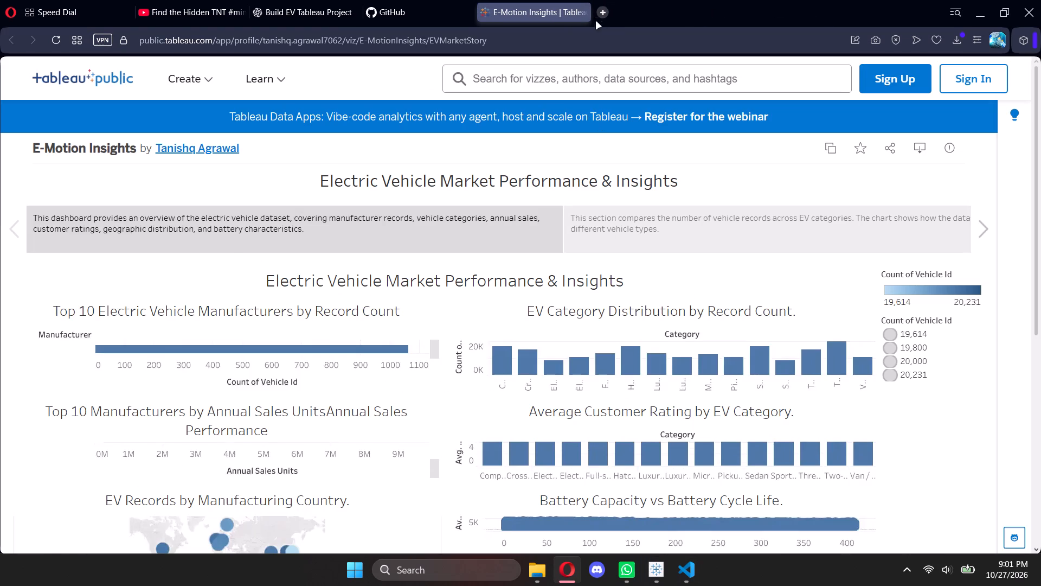
pyautogui.click(583, 12)
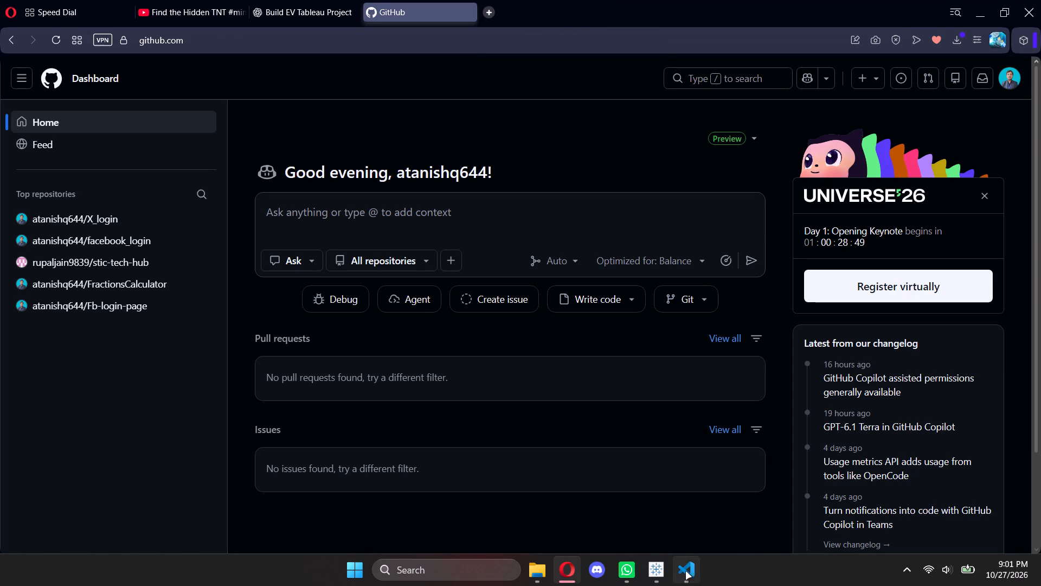
pyautogui.click(659, 568)
pyautogui.click(1025, 0)
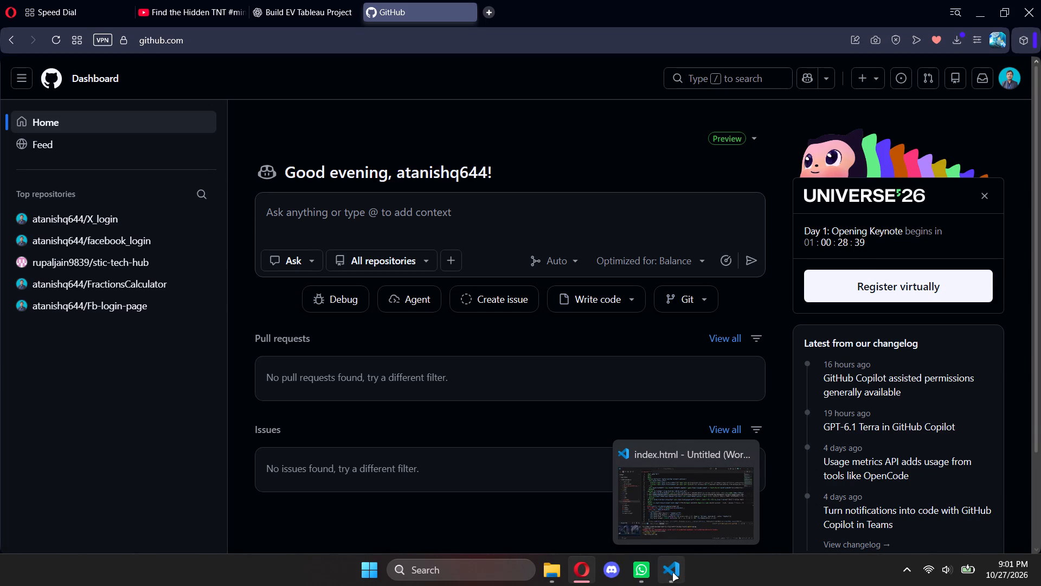
# Open the signed-in GitHub account's own repositories page.
pyautogui.click(1005, 85)
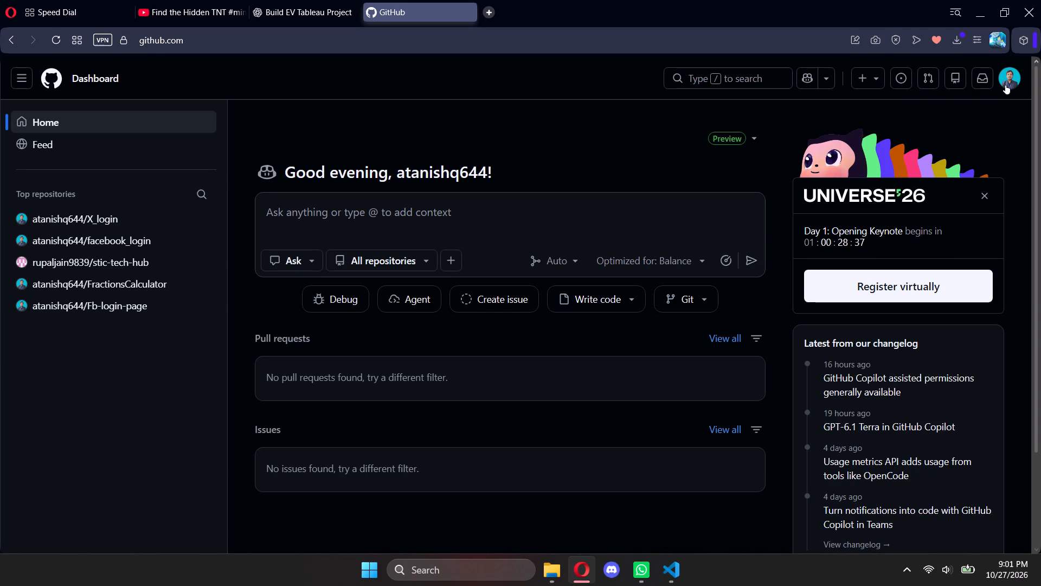
pyautogui.click(896, 197)
# In Visual Studio Code, remove the electric-vehicle-market-insights-tanishq folder from the workspace.
pyautogui.click(669, 579)
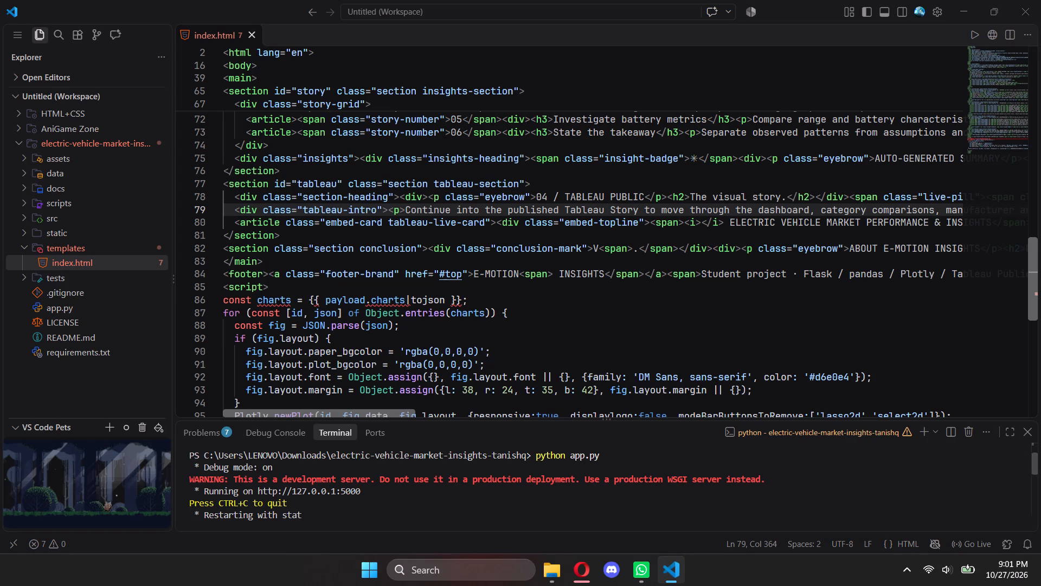
pyautogui.rightClick(86, 141)
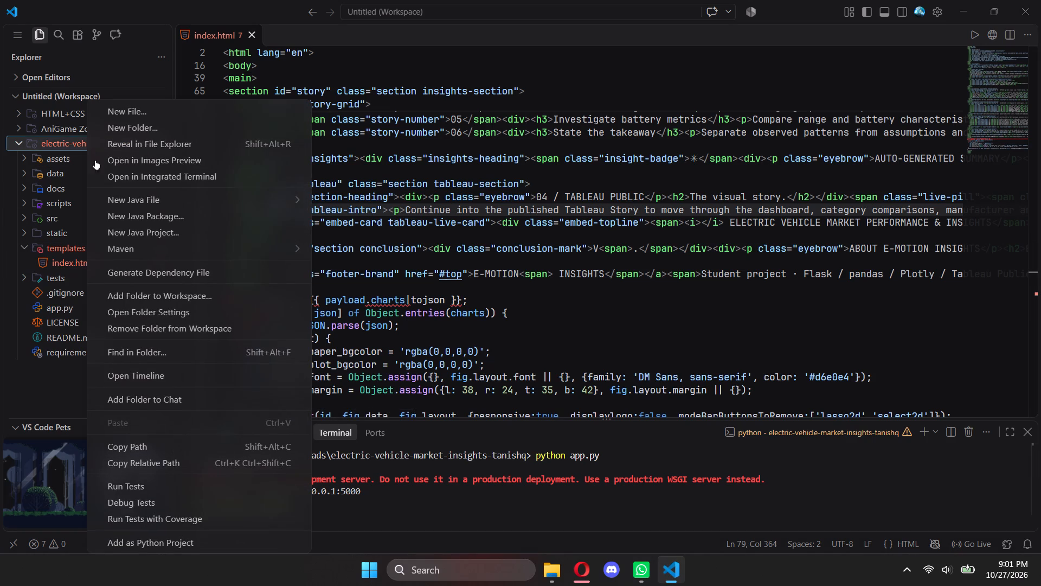
pyautogui.click(139, 322)
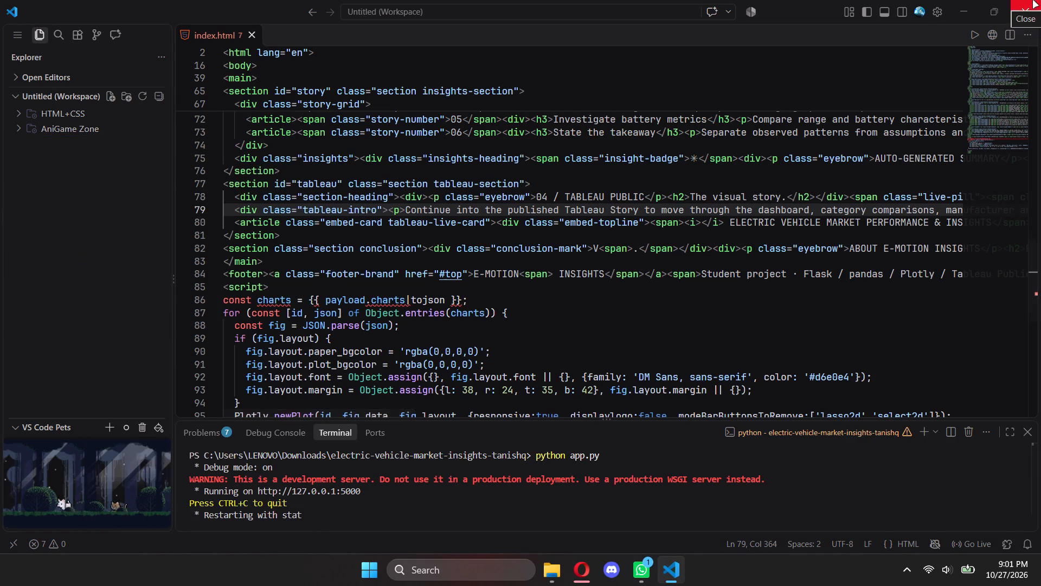
# Close index.html, end the terminal running app.py and exit Visual Studio Code.
pyautogui.click(249, 36)
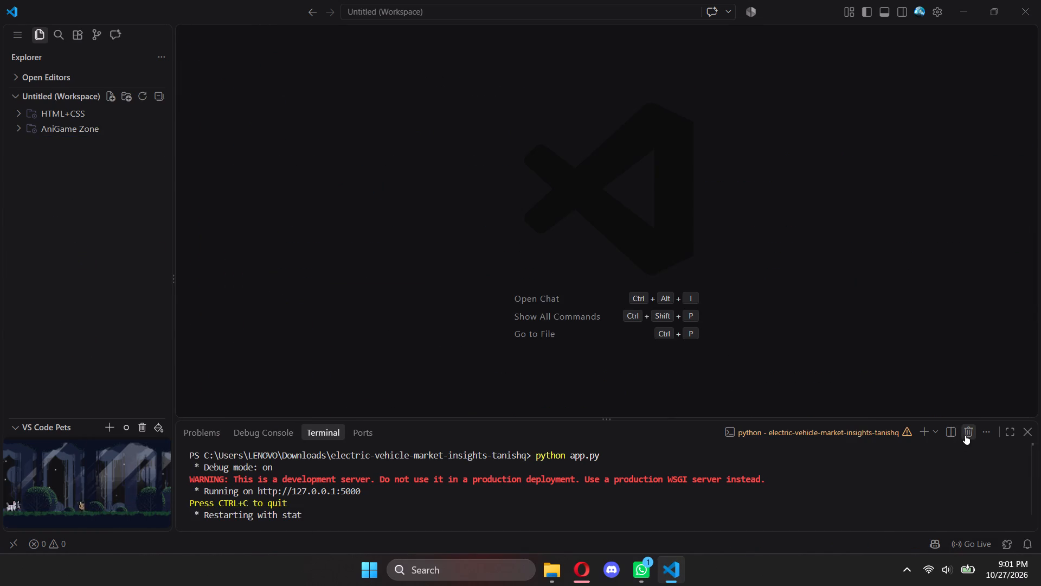
pyautogui.click(965, 436)
pyautogui.click(1040, 0)
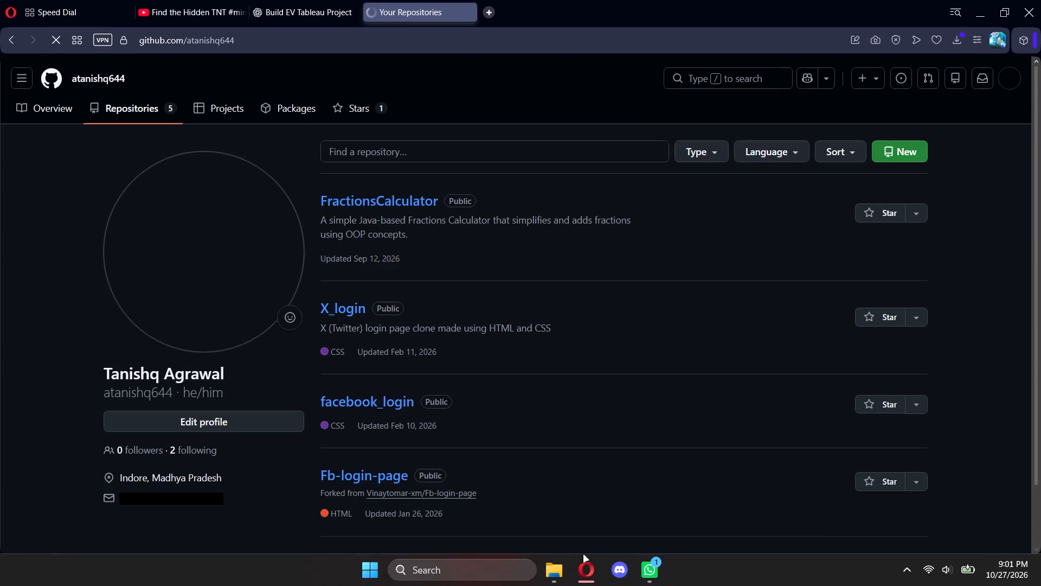
pyautogui.click(566, 575)
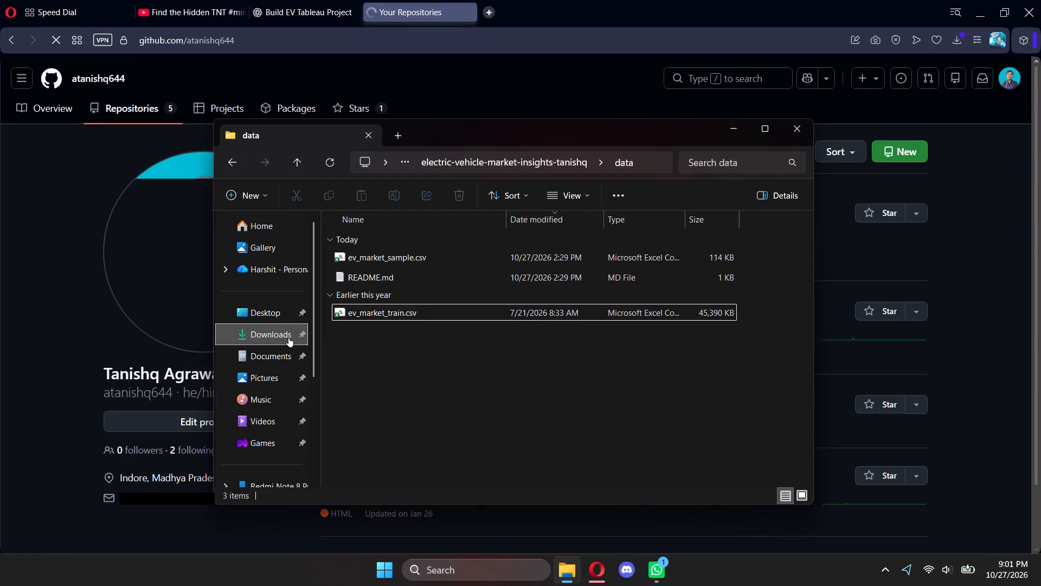
pyautogui.click(464, 309)
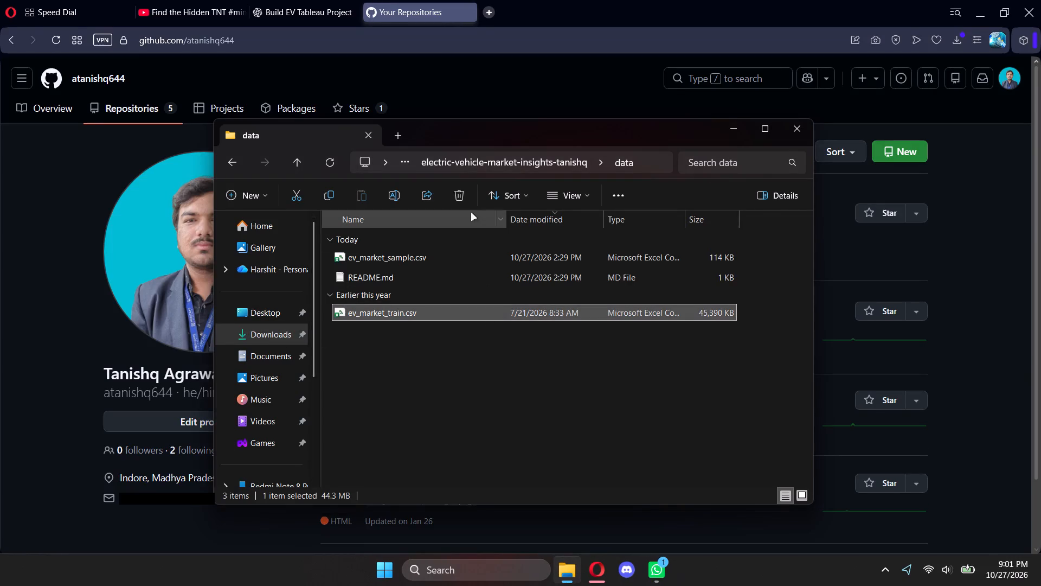